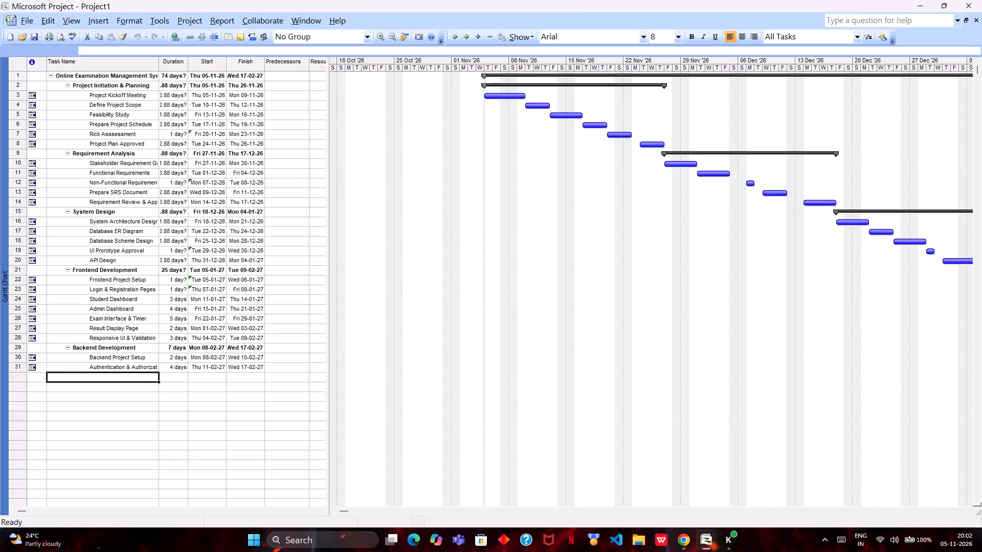
Create a task named "Student Management APIs" in the first empty row below the Backend Development tasks.
{"action": "double_click", "coordinate": [150, 376]}
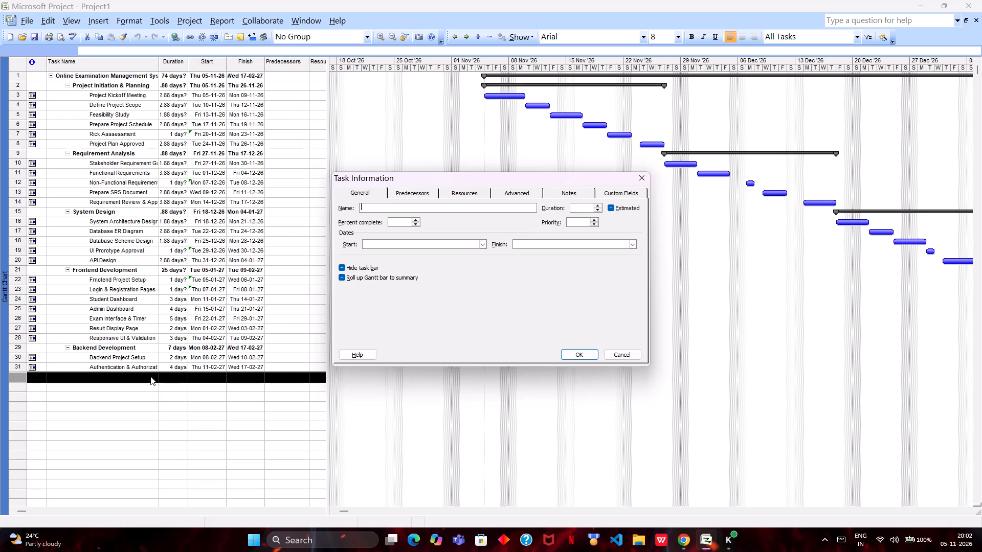
{"action": "type", "text": "Stu"}
{"action": "type", "text": "en"}
{"action": "key", "text": "BackSpace"}
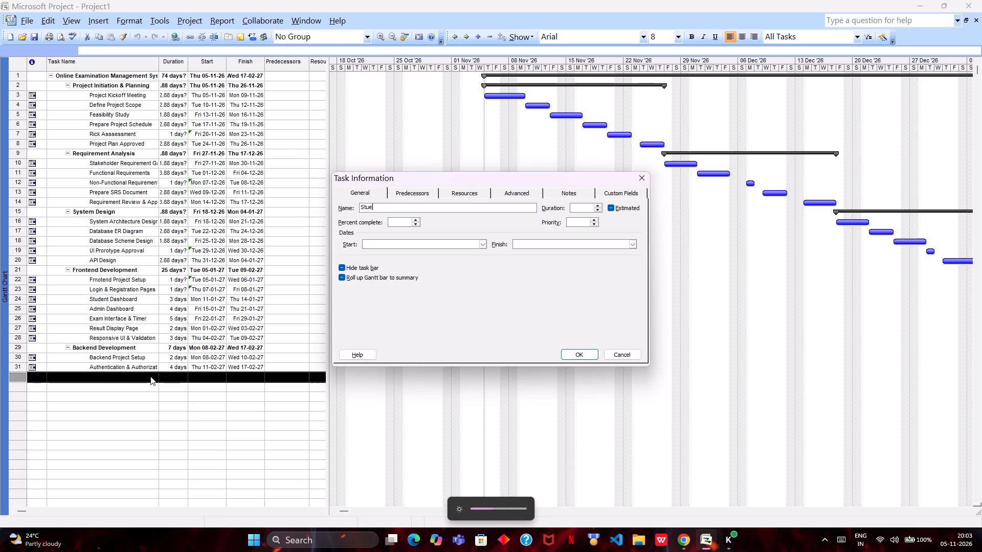
{"action": "key", "text": "BackSpace"}
{"action": "type", "text": "den"}
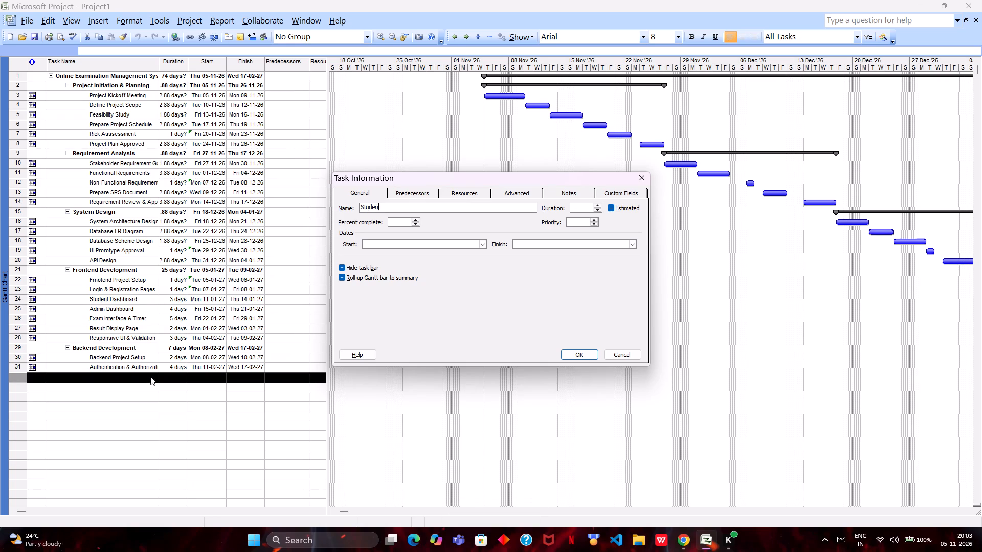
{"action": "key", "text": "t"}
{"action": "key", "text": "space"}
{"action": "type", "text": "Management"}
{"action": "key", "text": "space"}
{"action": "type", "text": "APIs"}
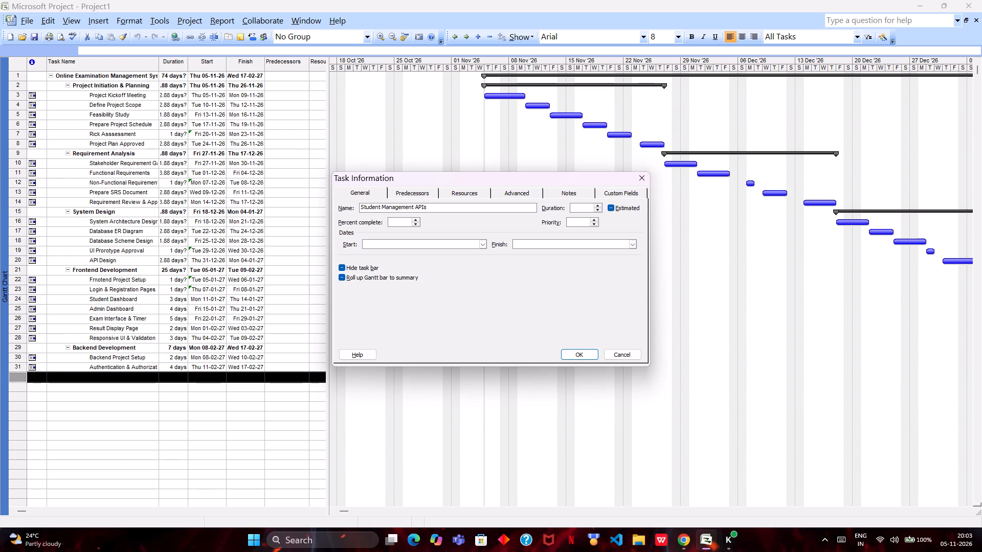
Give the Student Management APIs task a duration of 3 days and a start date of 18-02-27.
{"action": "left_click", "coordinate": [601, 205]}
{"action": "left_click", "coordinate": [601, 205]}
{"action": "left_click", "coordinate": [601, 205]}
{"action": "left_click", "coordinate": [484, 242]}
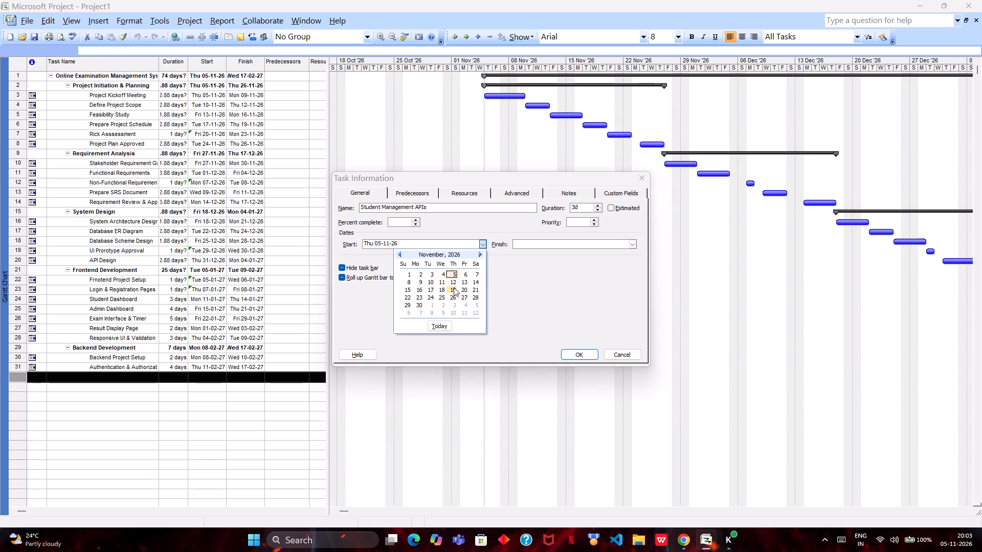
{"action": "left_click", "coordinate": [478, 258]}
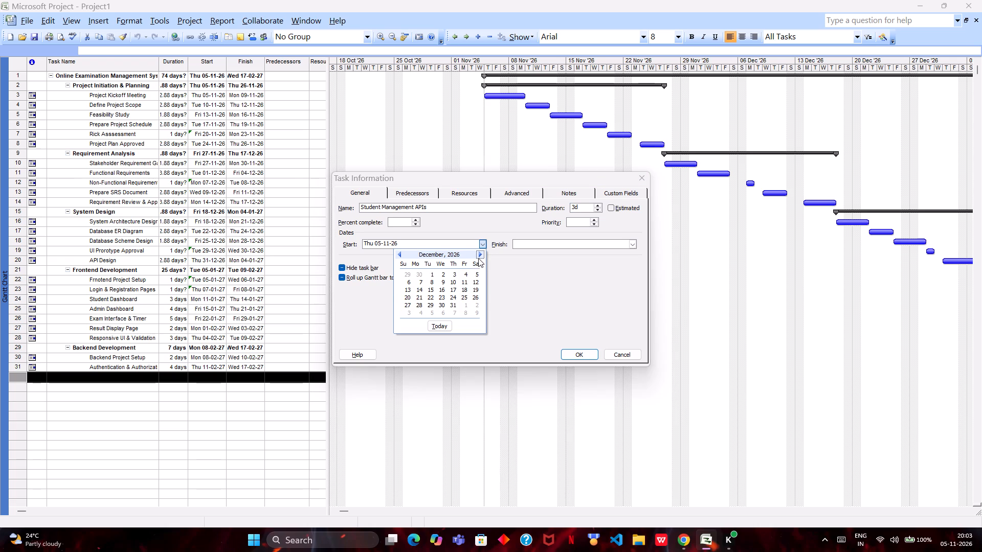
{"action": "left_click", "coordinate": [478, 258]}
{"action": "left_click", "coordinate": [478, 258]}
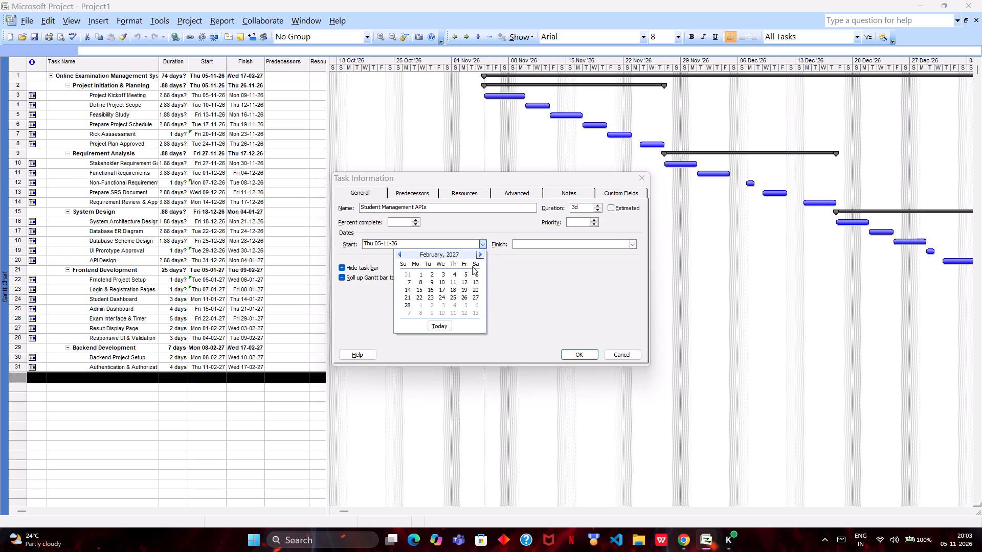
{"action": "left_click", "coordinate": [448, 290]}
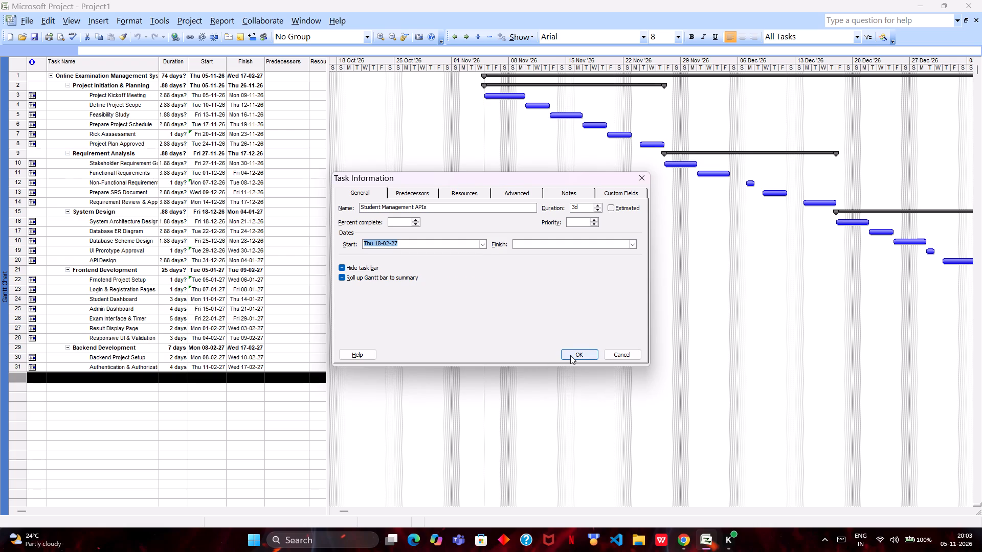
{"action": "left_click", "coordinate": [570, 355]}
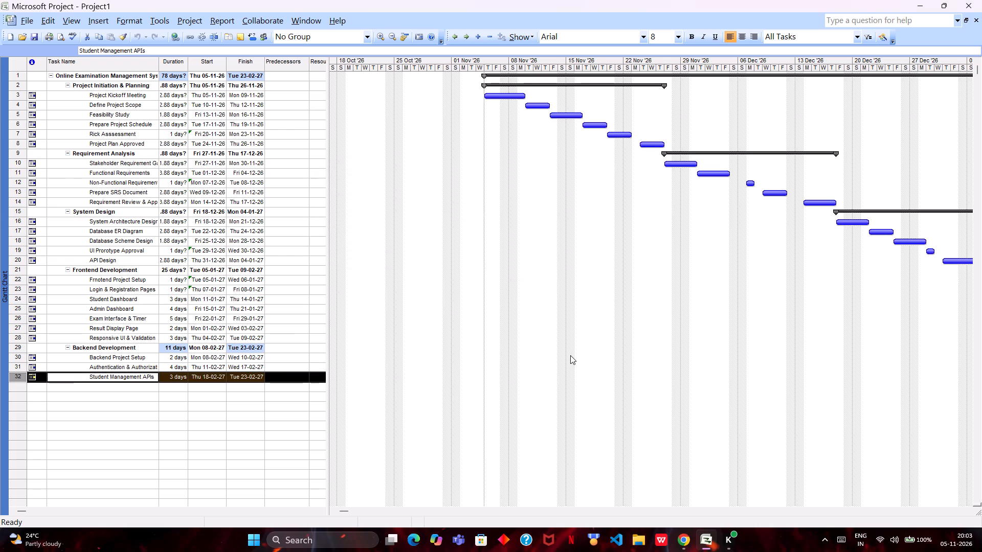
Create a task named "Question Bank APIs" in the empty row directly below Student Management APIs.
{"action": "left_click", "coordinate": [127, 396]}
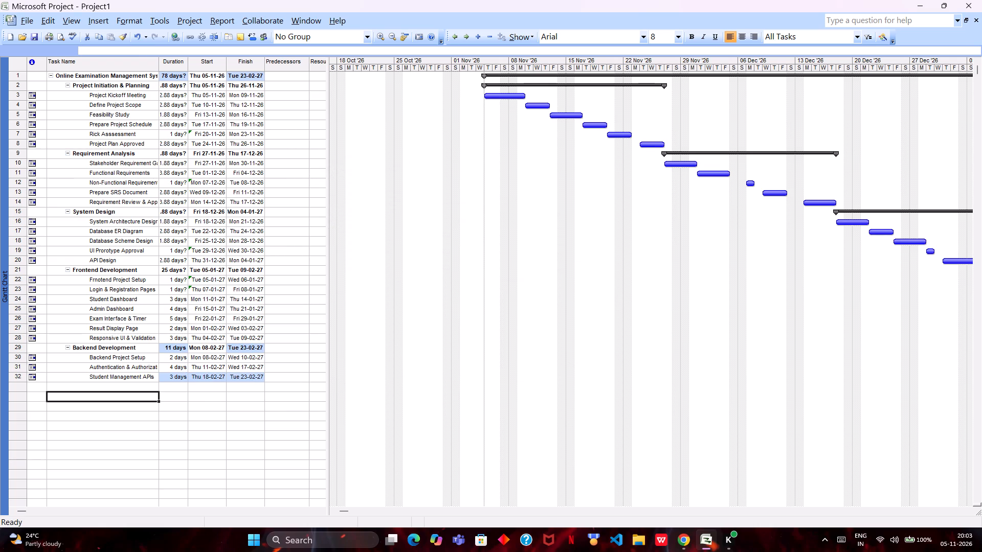
{"action": "double_click", "coordinate": [132, 386]}
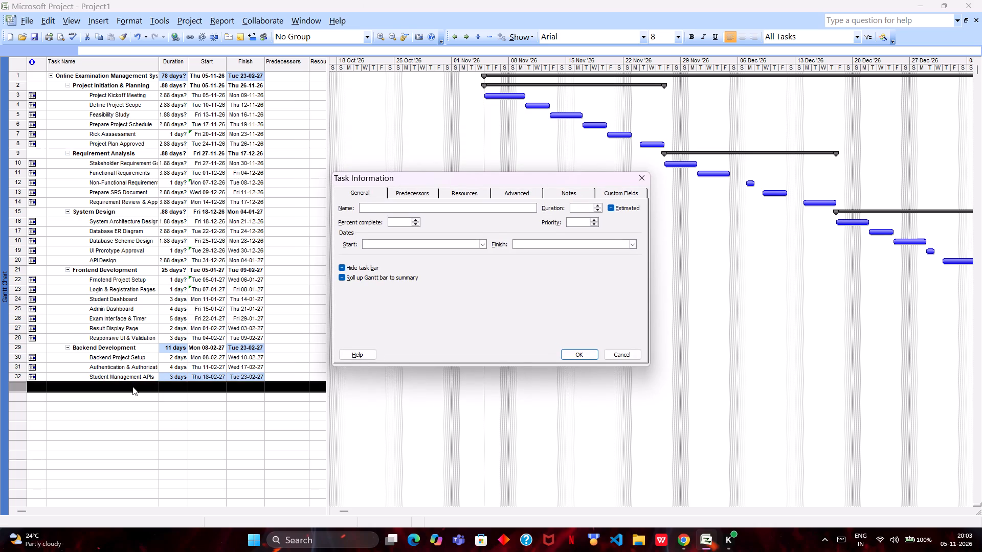
{"action": "type", "text": "Question Bank"}
{"action": "key", "text": "space"}
{"action": "type", "text": "APIs"}
Give the Question Bank APIs task a duration of 4 days and a start date of 24-02-27.
{"action": "double_click", "coordinate": [597, 205]}
{"action": "double_click", "coordinate": [597, 205]}
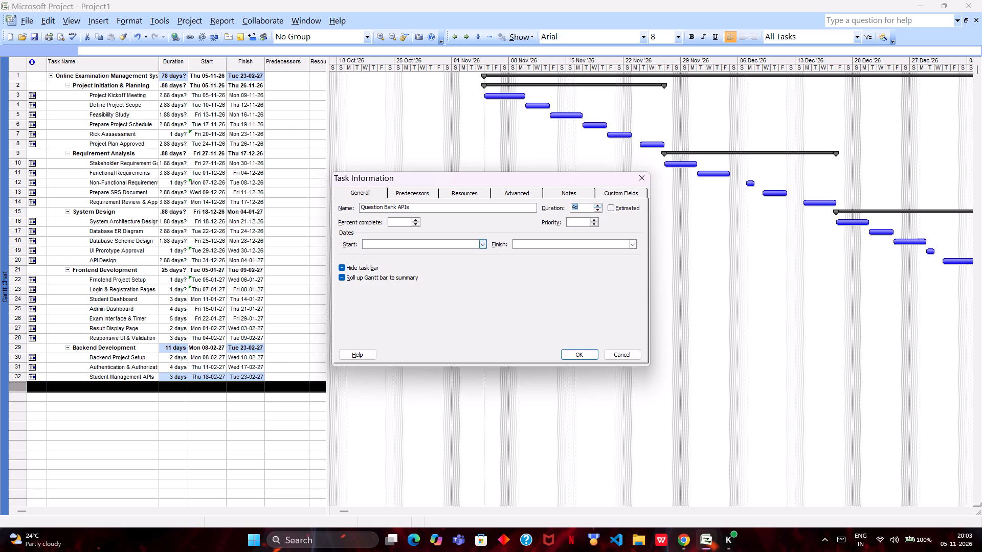
{"action": "left_click", "coordinate": [484, 242]}
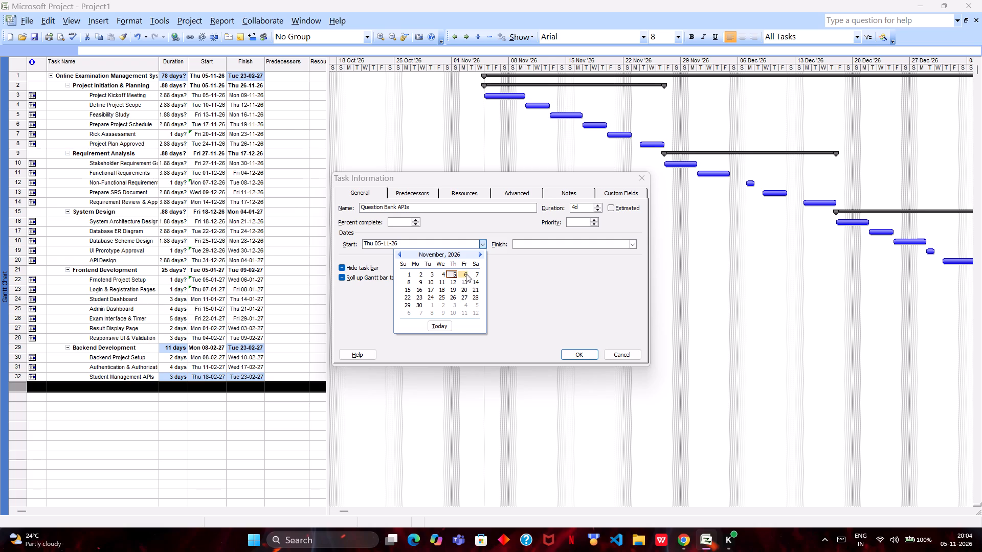
{"action": "double_click", "coordinate": [480, 254]}
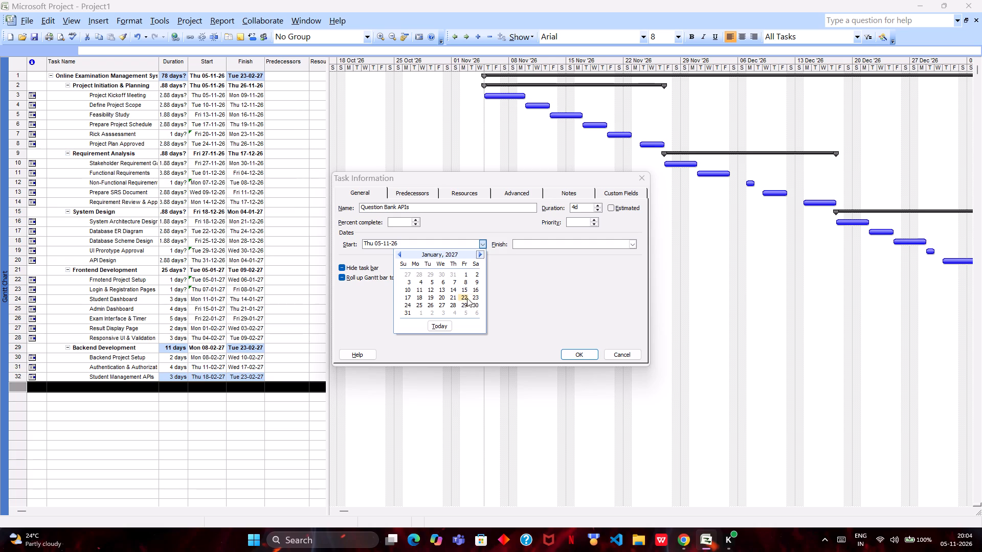
{"action": "left_click", "coordinate": [419, 304]}
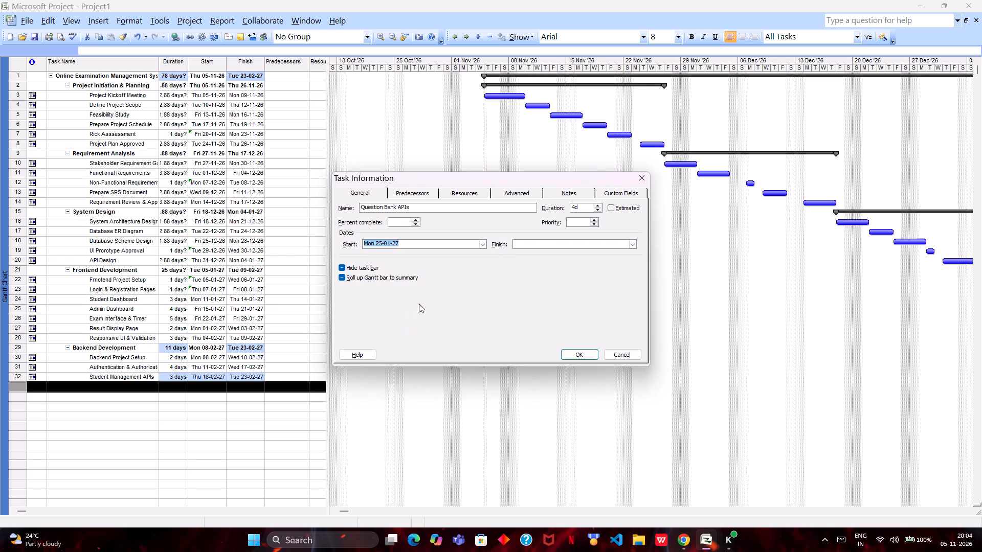
{"action": "left_click", "coordinate": [481, 245]}
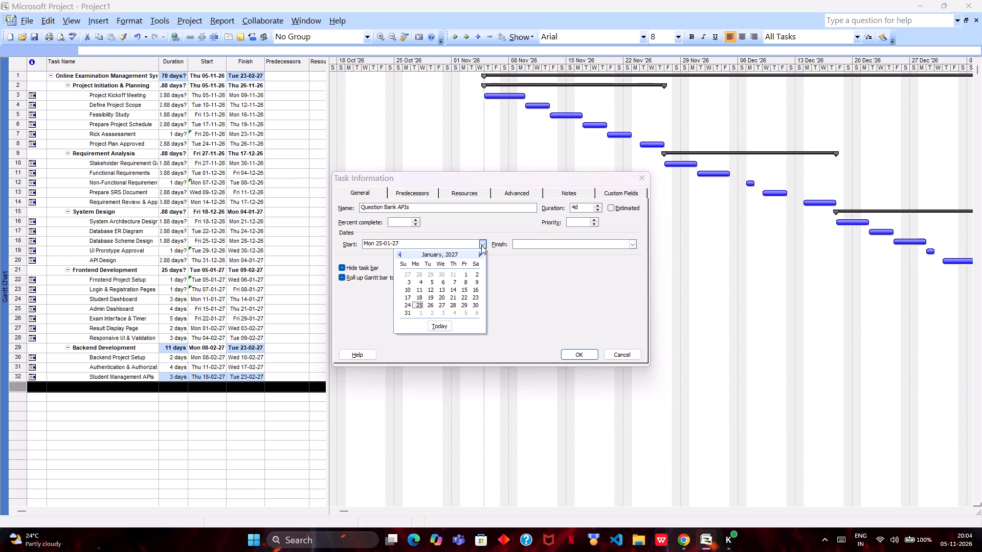
{"action": "left_click", "coordinate": [478, 255]}
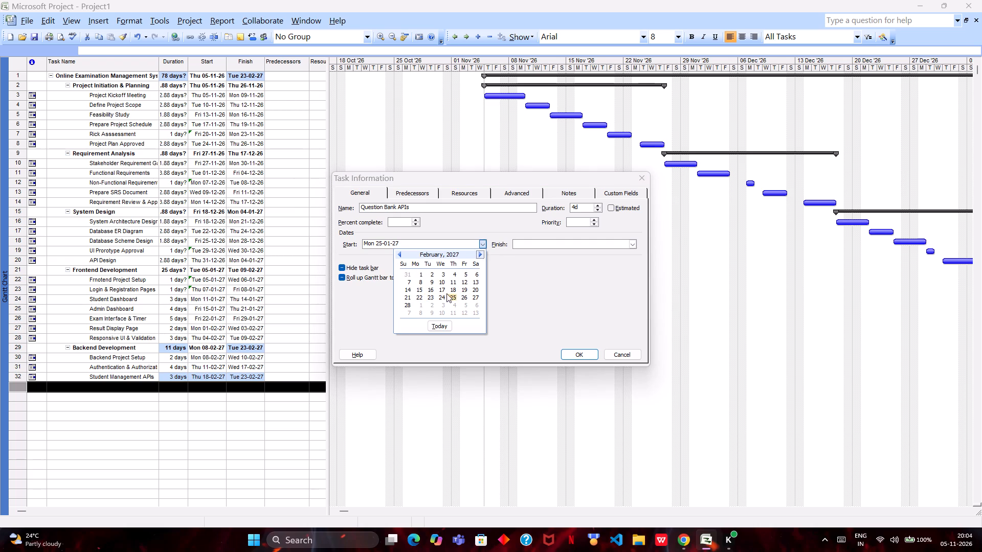
{"action": "left_click", "coordinate": [453, 296]}
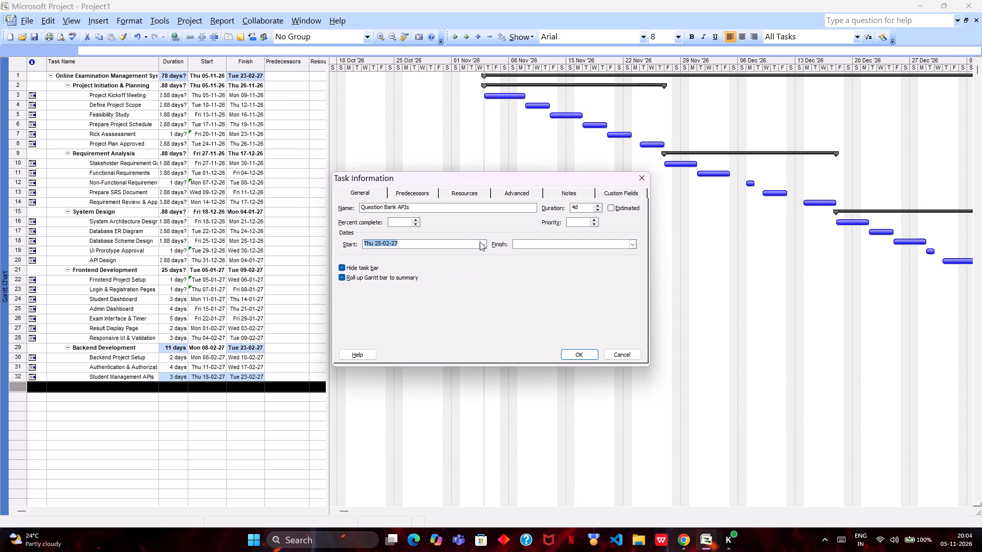
{"action": "left_click", "coordinate": [482, 243]}
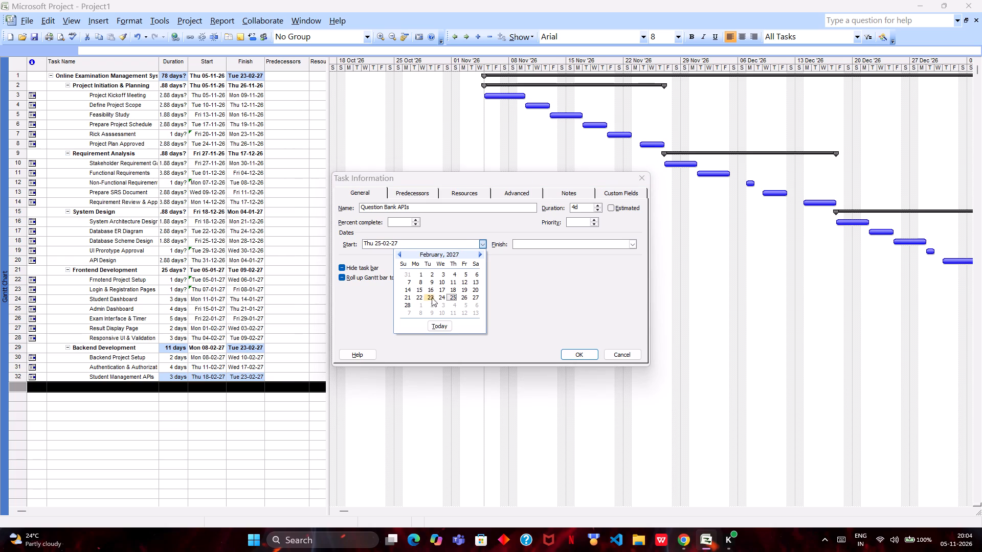
{"action": "left_click", "coordinate": [442, 296]}
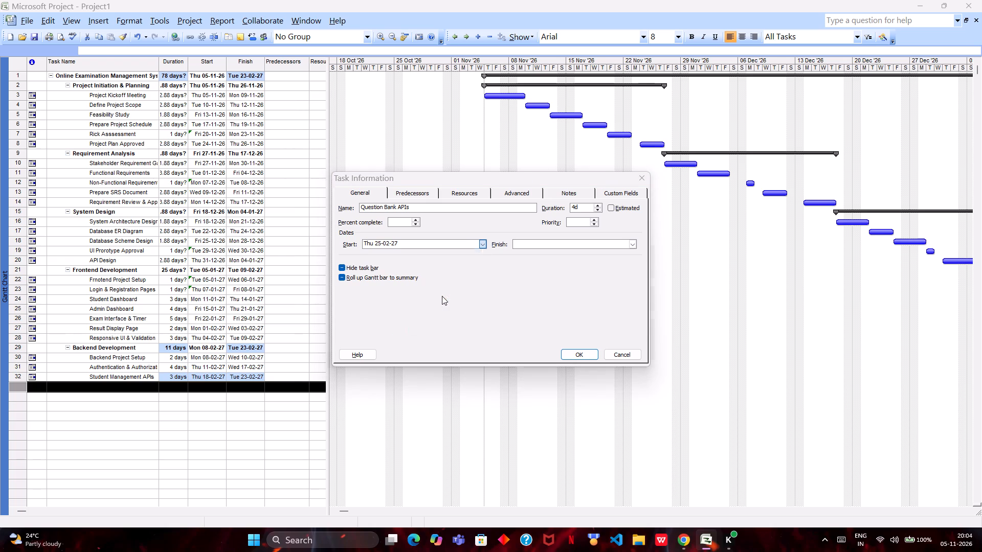
{"action": "left_click", "coordinate": [569, 353]}
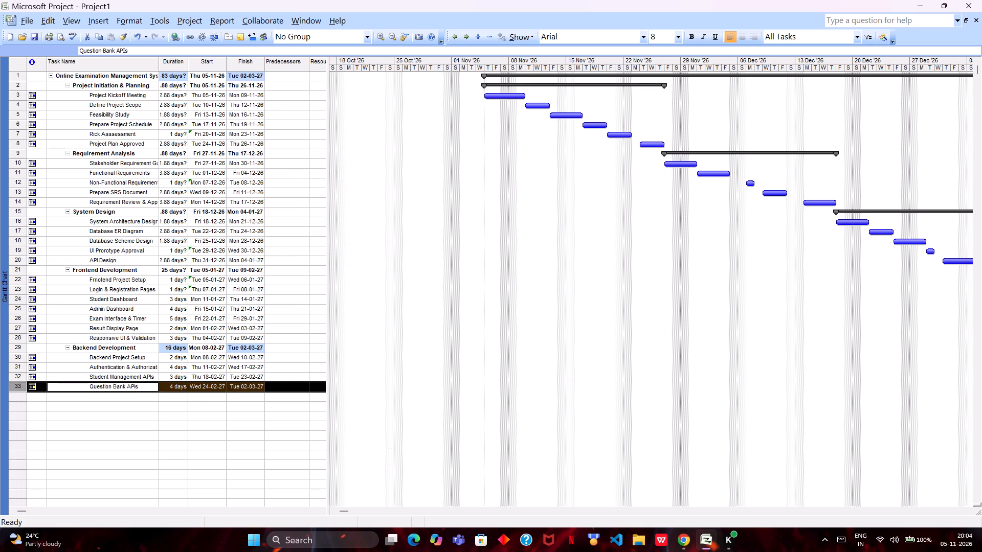
Create a task named "Exam Scheduling APIs" in the empty row directly below Question Bank APIs.
{"action": "double_click", "coordinate": [143, 399]}
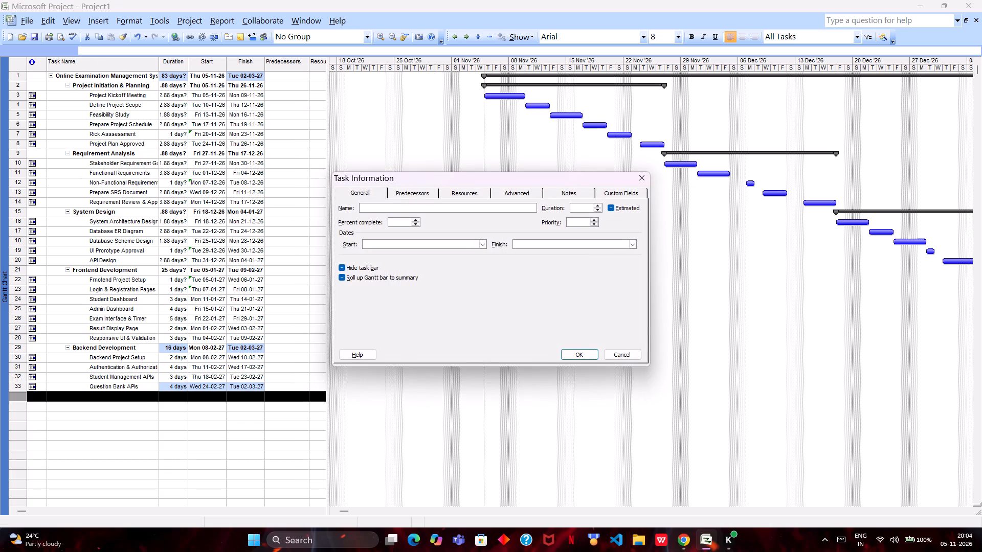
{"action": "key", "text": "shift+e"}
{"action": "type", "text": "xam"}
{"action": "key", "text": "space"}
{"action": "key", "text": "shift+s"}
{"action": "type", "text": "che"}
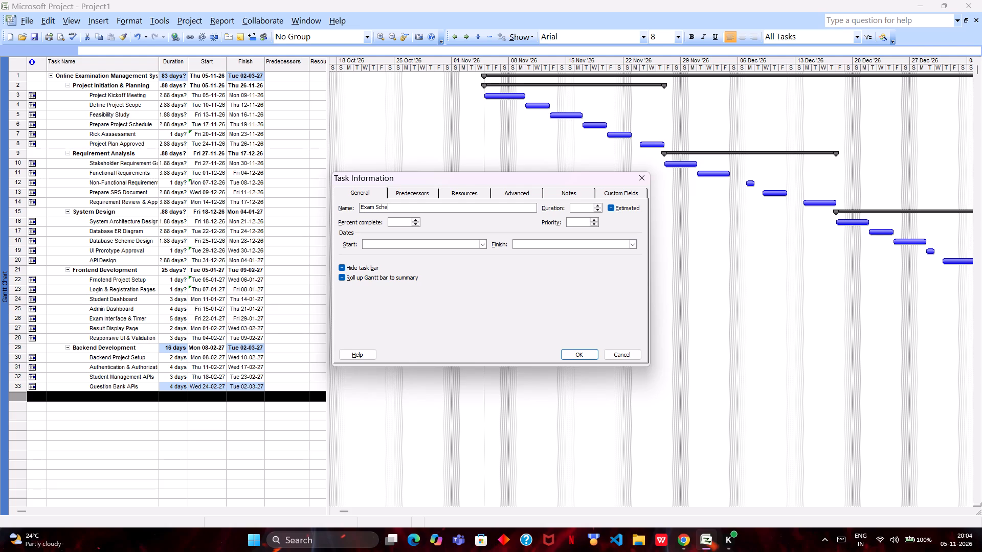
{"action": "type", "text": "du"}
{"action": "key", "text": "l"}
{"action": "type", "text": "ing APIs"}
Give the Exam Scheduling APIs task a start date of 03-03-27 and a duration of 3 days.
{"action": "left_click", "coordinate": [482, 244]}
{"action": "left_click", "coordinate": [481, 255]}
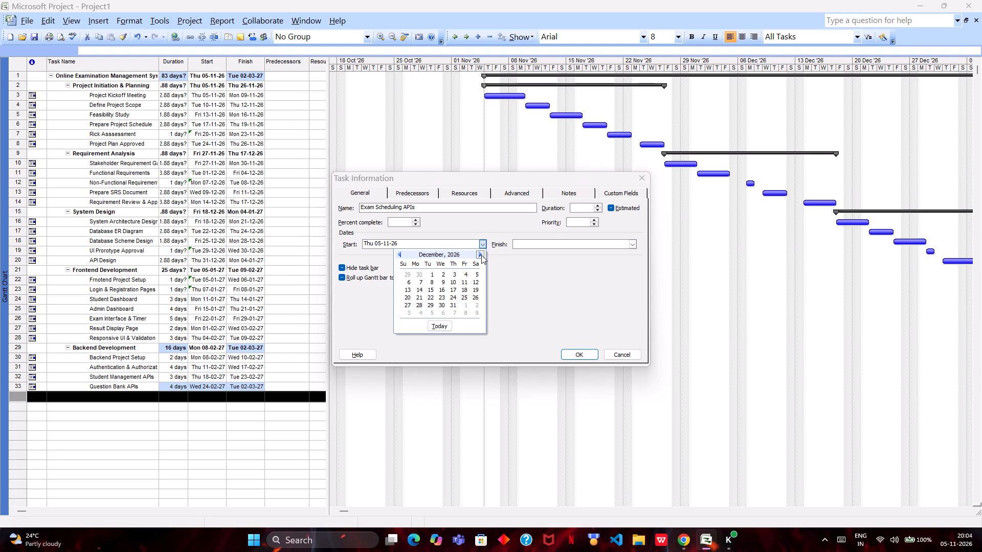
{"action": "left_click", "coordinate": [481, 255]}
{"action": "left_click", "coordinate": [481, 255]}
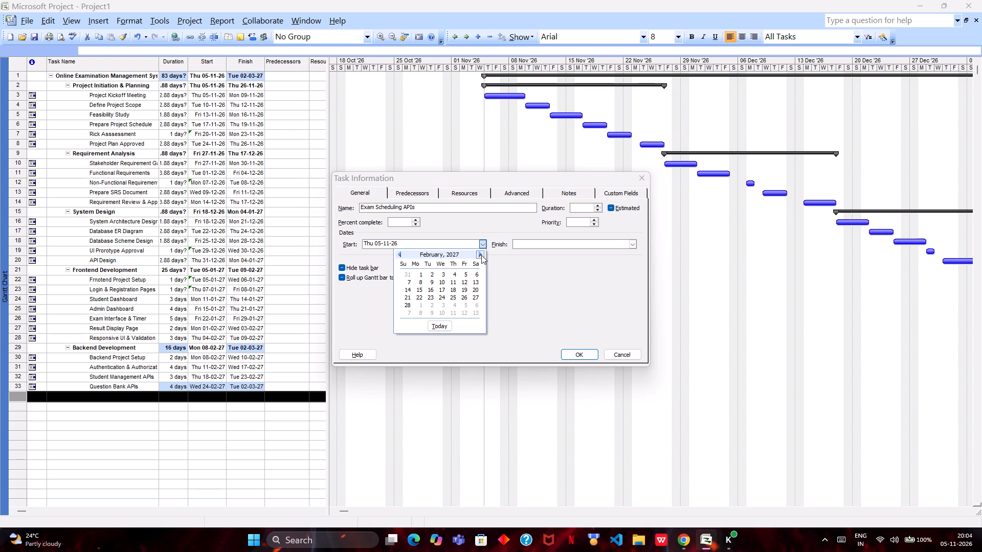
{"action": "left_click", "coordinate": [481, 255]}
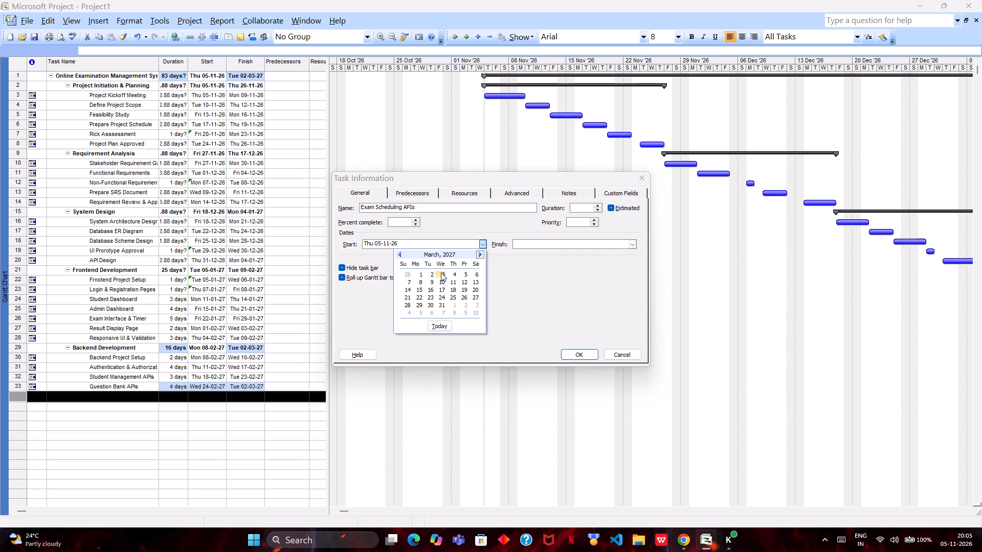
{"action": "left_click", "coordinate": [445, 275]}
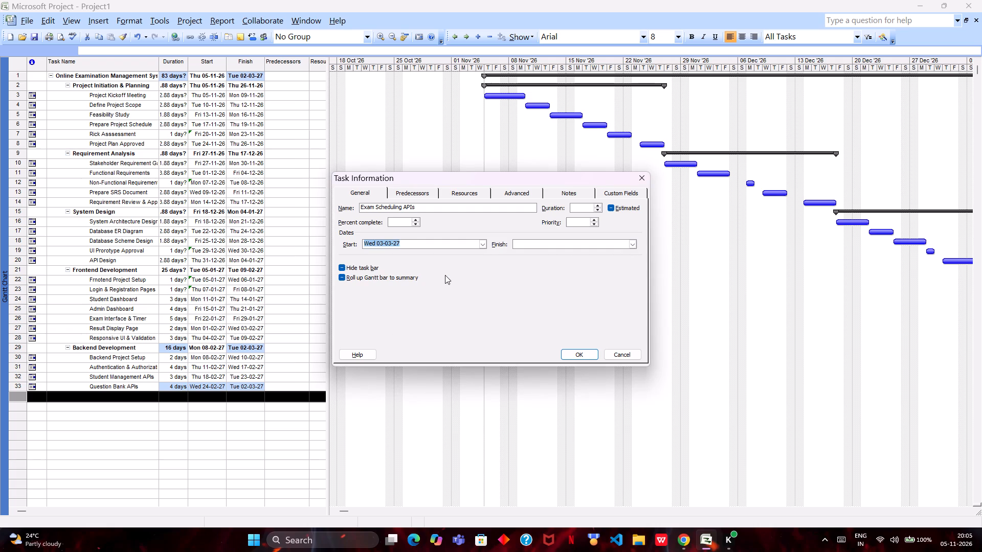
{"action": "left_click", "coordinate": [598, 205]}
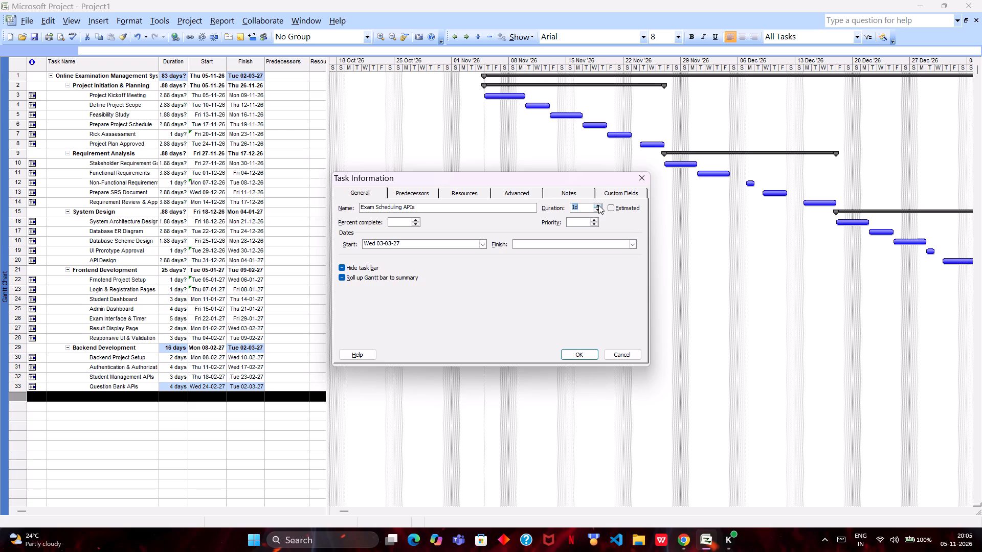
{"action": "double_click", "coordinate": [598, 205]}
{"action": "left_click", "coordinate": [577, 350]}
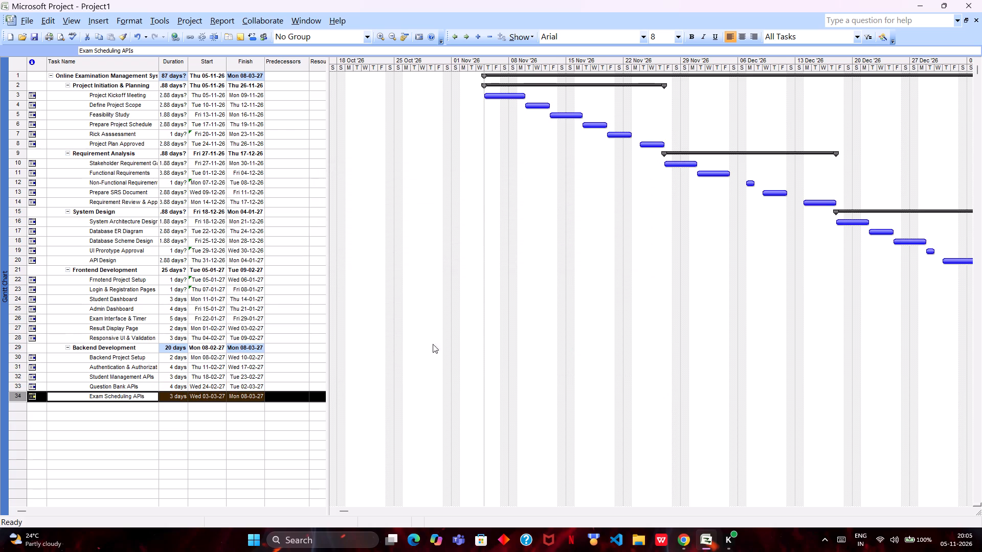
Create a task named "Exam Submission & Timer Logic" in the empty row directly below Exam Scheduling APIs.
{"action": "double_click", "coordinate": [112, 407]}
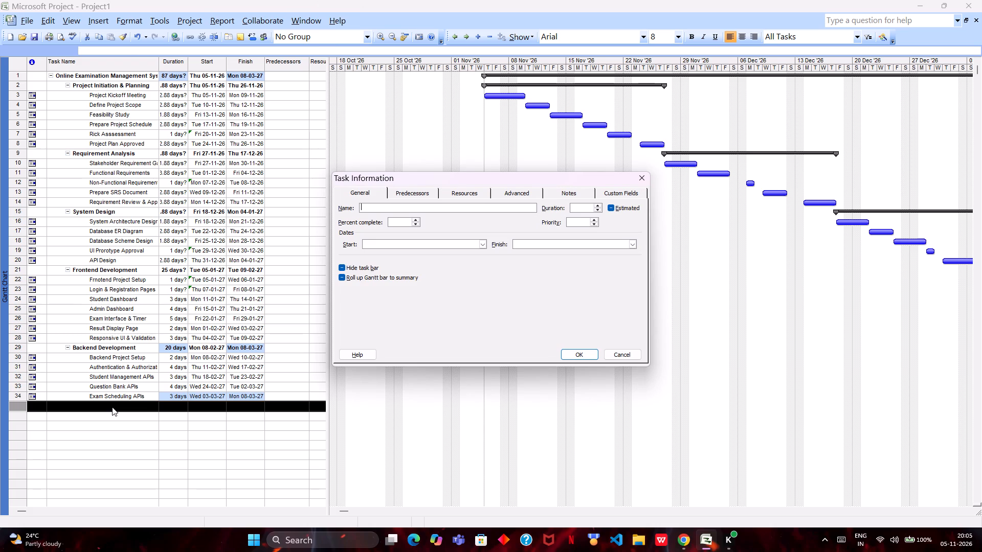
{"action": "type", "text": "Exam"}
{"action": "key", "text": "space"}
{"action": "type", "text": "Su"}
{"action": "type", "text": "bmission"}
{"action": "key", "text": "space"}
{"action": "type", "text": "& Timer"}
{"action": "key", "text": "space"}
{"action": "type", "text": "Lo"}
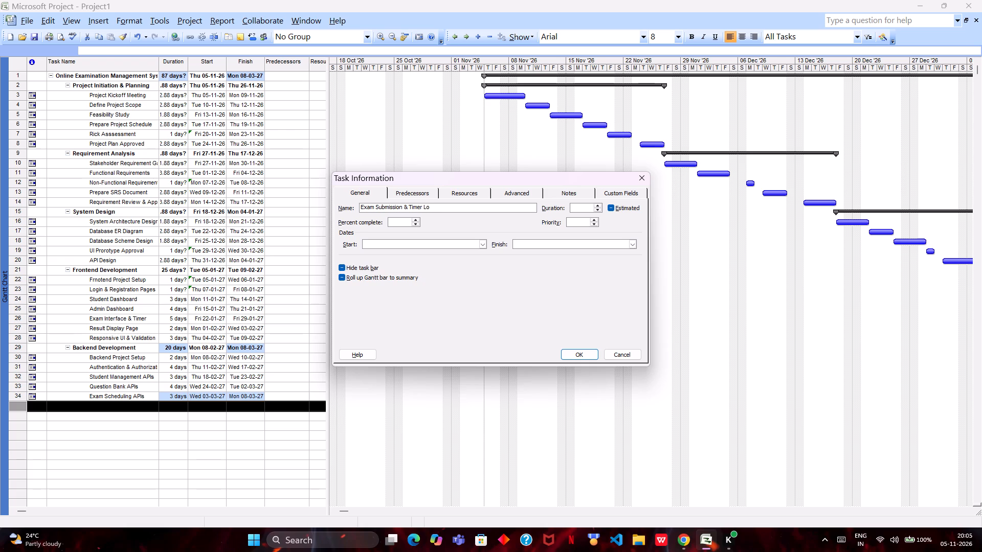
{"action": "type", "text": "gic"}
Give the Exam Submission & Timer Logic task a start date of 09-03-27 and a duration of 5 days.
{"action": "left_click", "coordinate": [483, 244]}
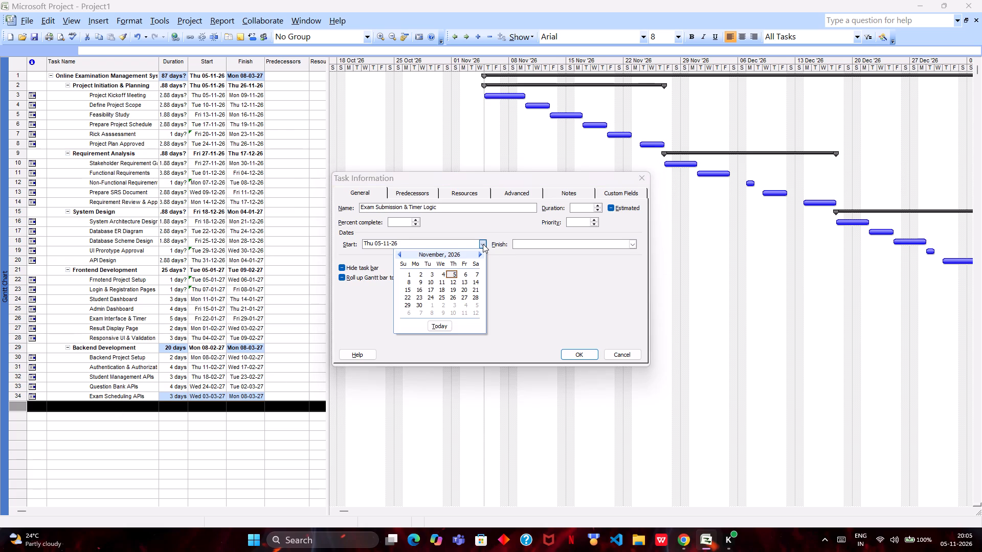
{"action": "left_click", "coordinate": [481, 253]}
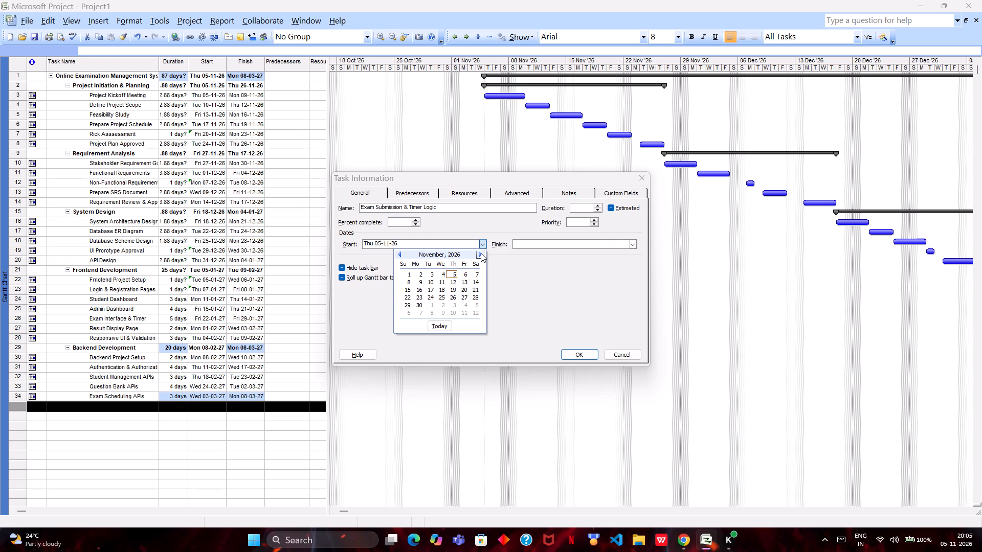
{"action": "left_click", "coordinate": [481, 253]}
{"action": "left_click", "coordinate": [481, 253]}
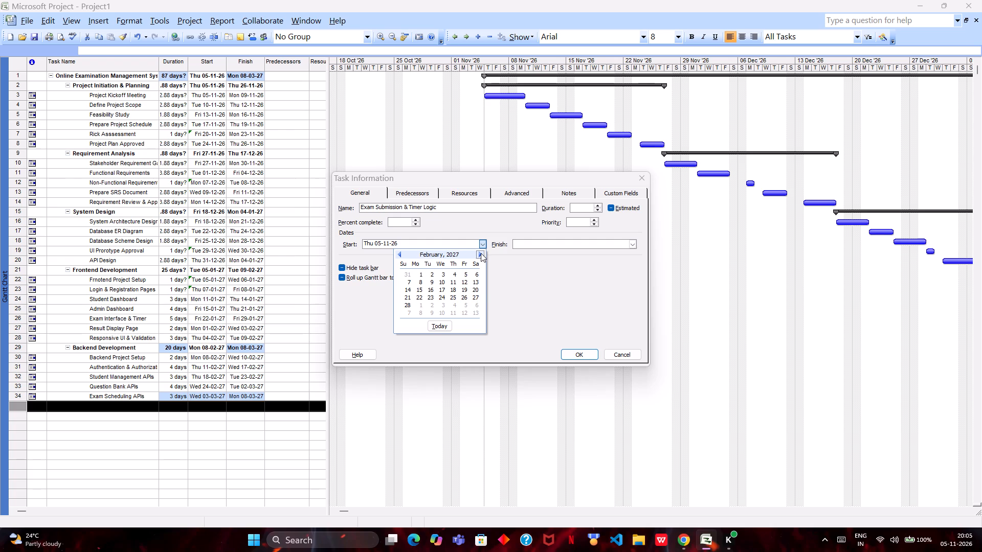
{"action": "left_click", "coordinate": [481, 253]}
{"action": "left_click", "coordinate": [433, 281]}
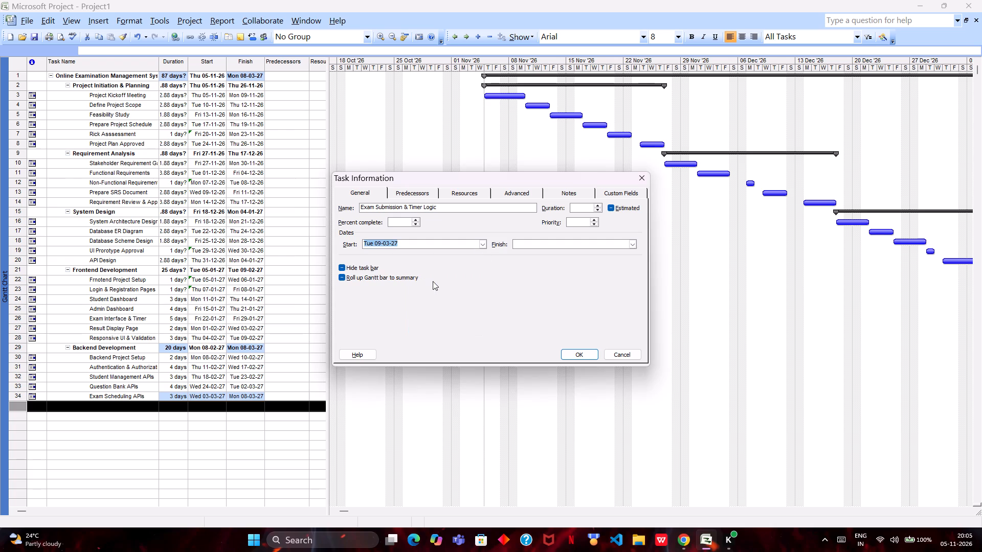
{"action": "left_click", "coordinate": [596, 205]}
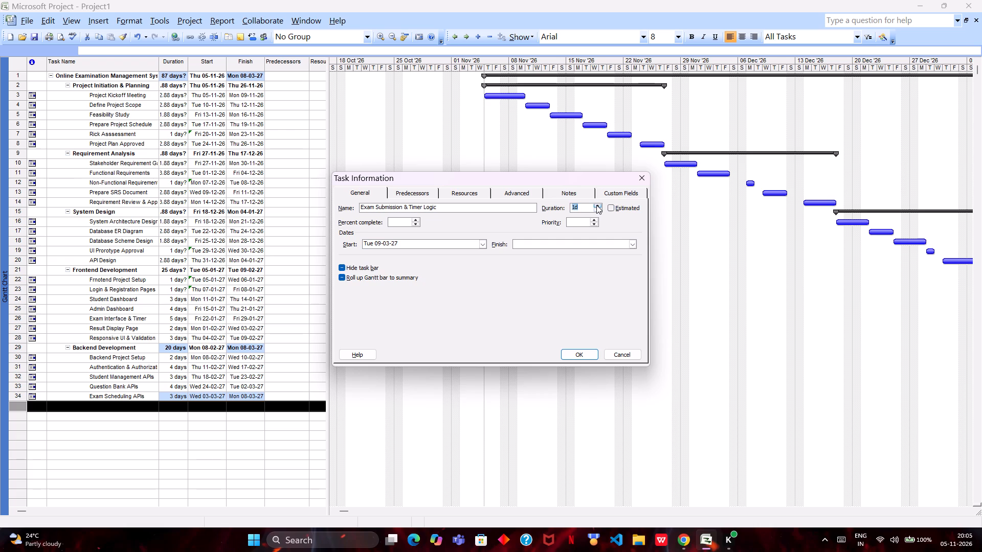
{"action": "left_click", "coordinate": [596, 205]}
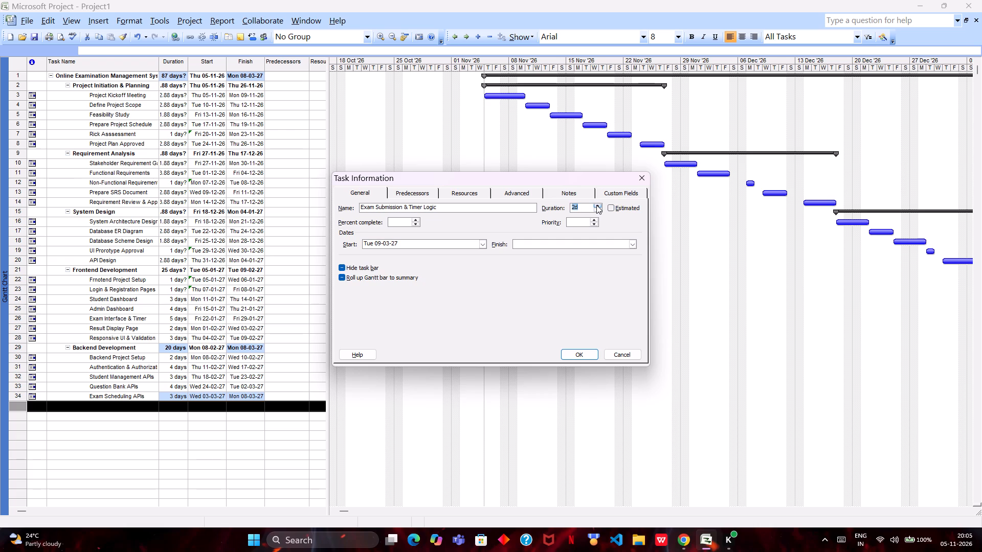
{"action": "double_click", "coordinate": [596, 205]}
{"action": "left_click", "coordinate": [596, 205]}
{"action": "left_click", "coordinate": [589, 352]}
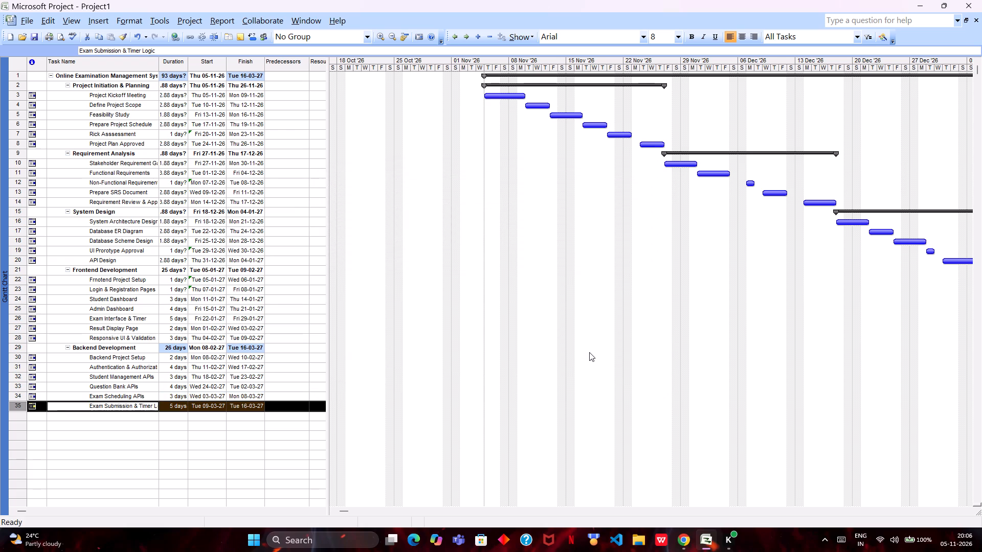
Create a task named "Automatic Result Calculation" in the empty row directly below Exam Submission & Timer Logic.
{"action": "left_click", "coordinate": [107, 417]}
{"action": "double_click", "coordinate": [107, 417]}
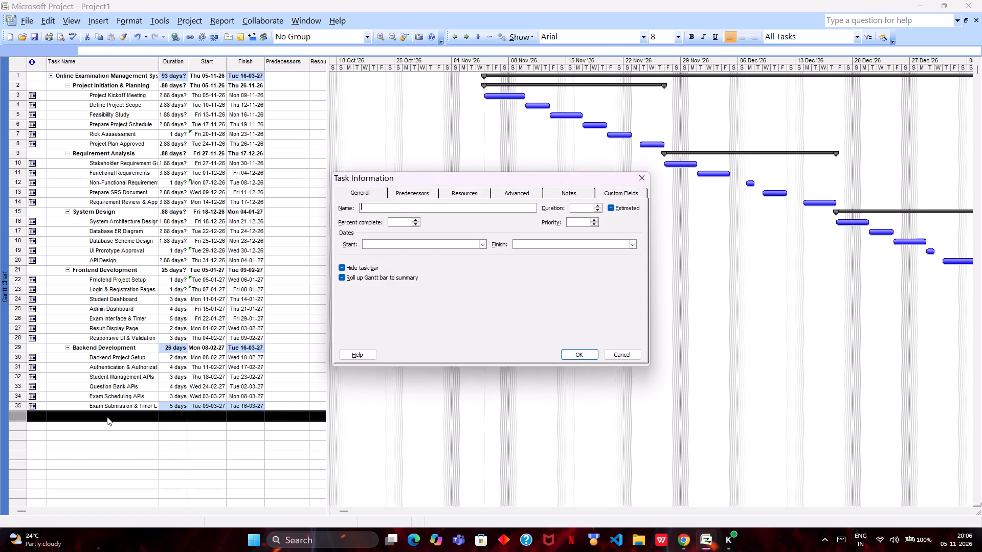
{"action": "type", "text": "Auto"}
{"action": "type", "text": "matic Result Cal"}
{"action": "type", "text": "cu"}
{"action": "type", "text": "lation"}
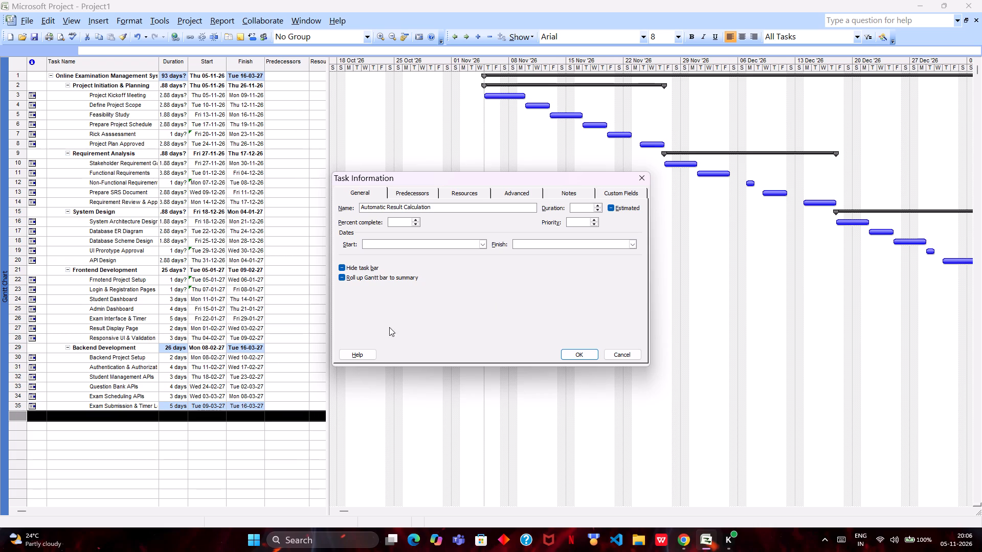
Give the Automatic Result Calculation task a start date of 17-03-27 and a duration of 4 days.
{"action": "left_click", "coordinate": [479, 244]}
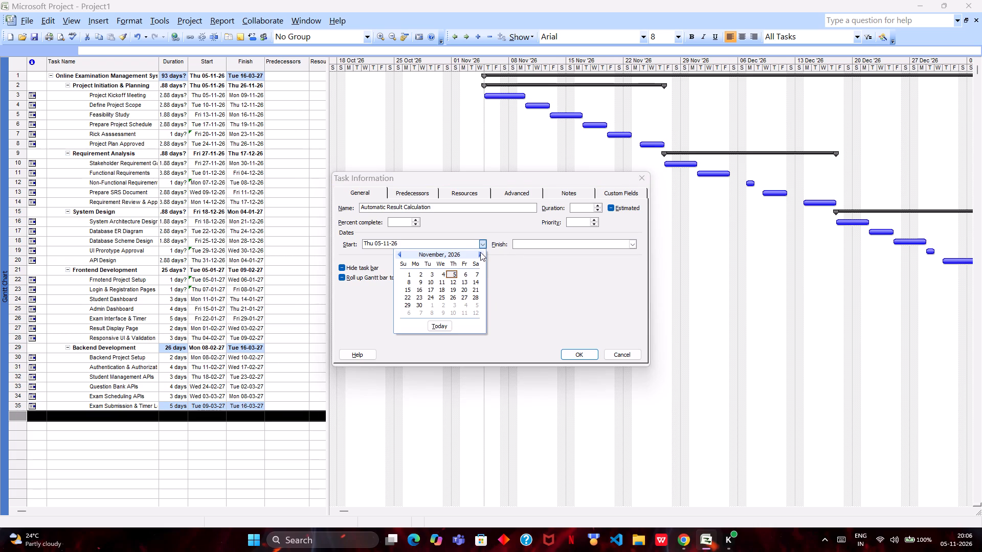
{"action": "triple_click", "coordinate": [481, 252]}
{"action": "left_click", "coordinate": [481, 252]}
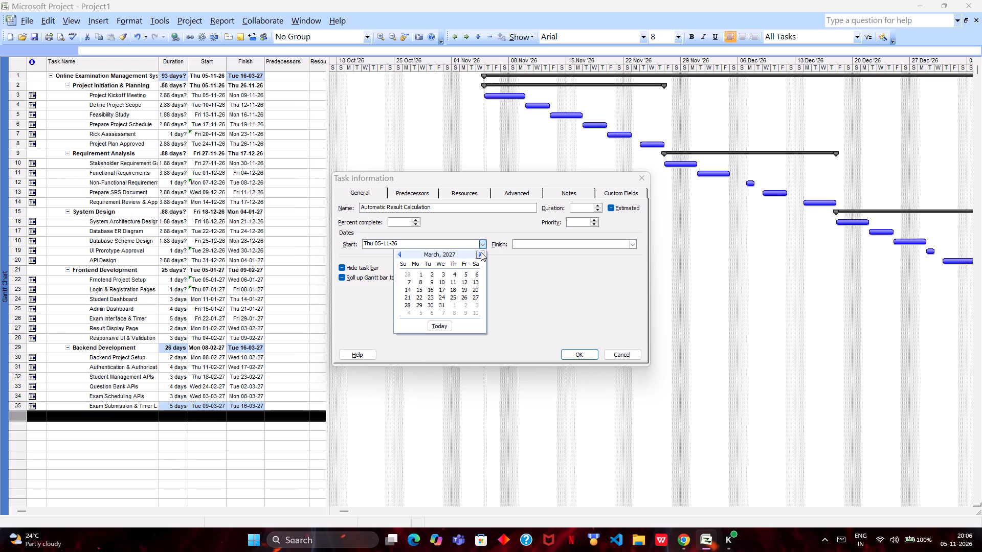
{"action": "left_click", "coordinate": [442, 289]}
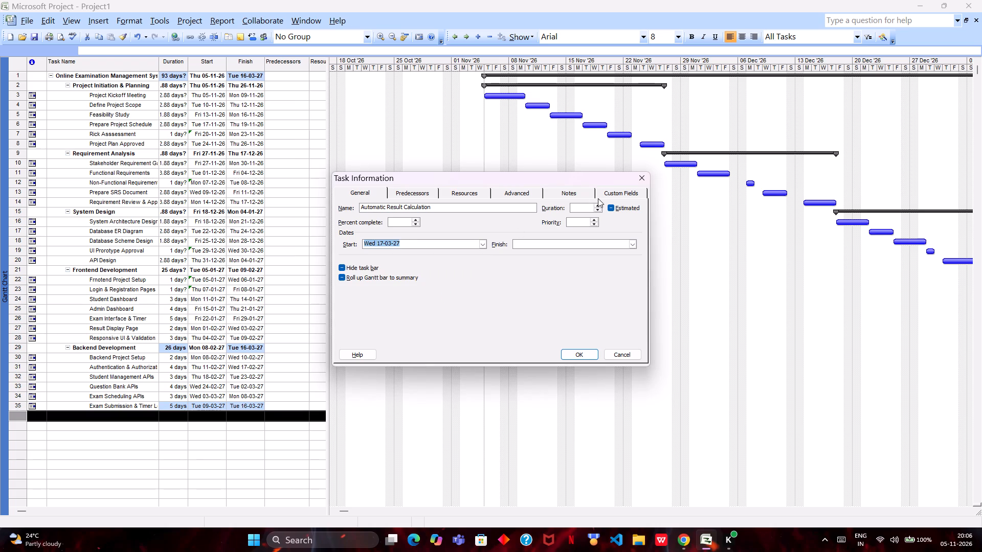
{"action": "triple_click", "coordinate": [598, 206]}
{"action": "left_click", "coordinate": [598, 206]}
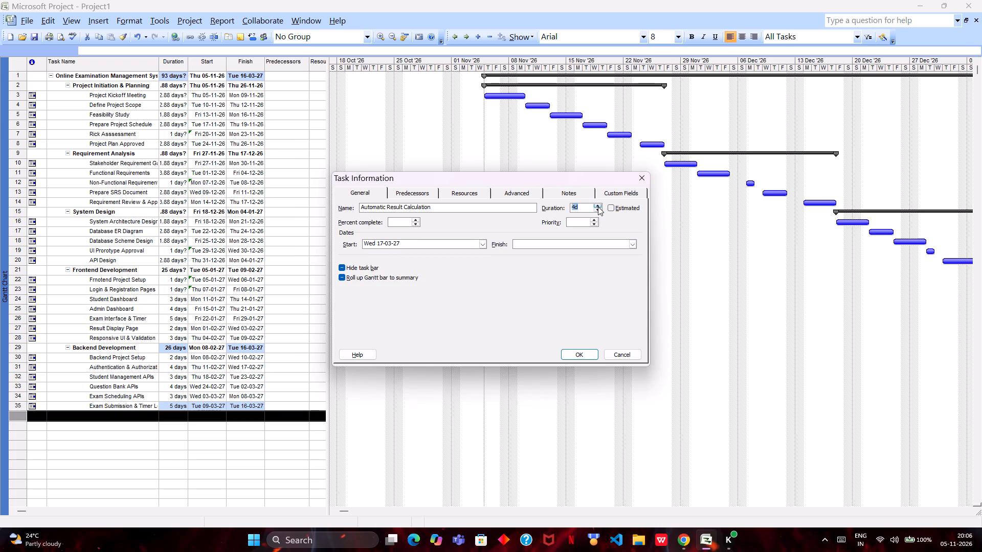
{"action": "left_click", "coordinate": [575, 357]}
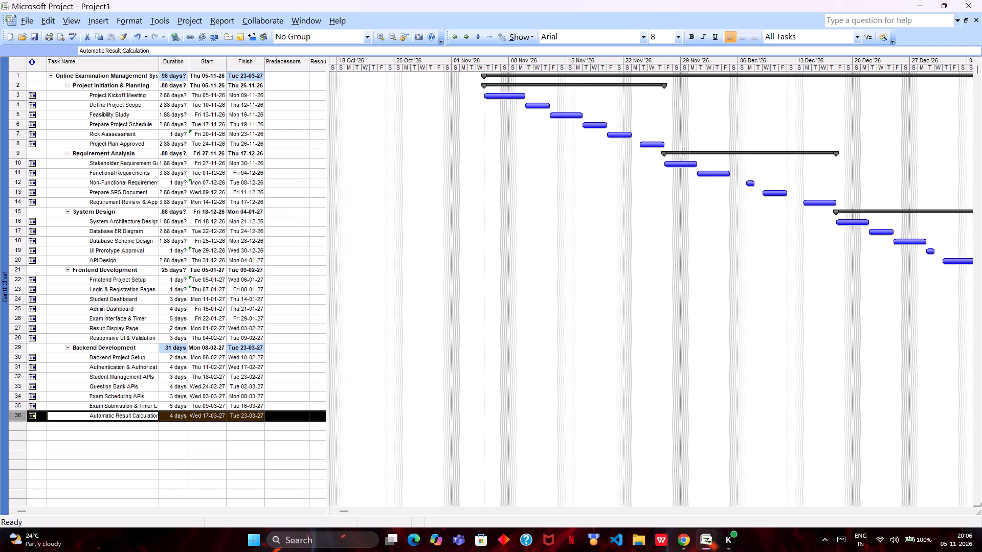
Create a task named "API Security & Error Handing" in the empty row directly below Automatic Result Calculation.
{"action": "double_click", "coordinate": [143, 429]}
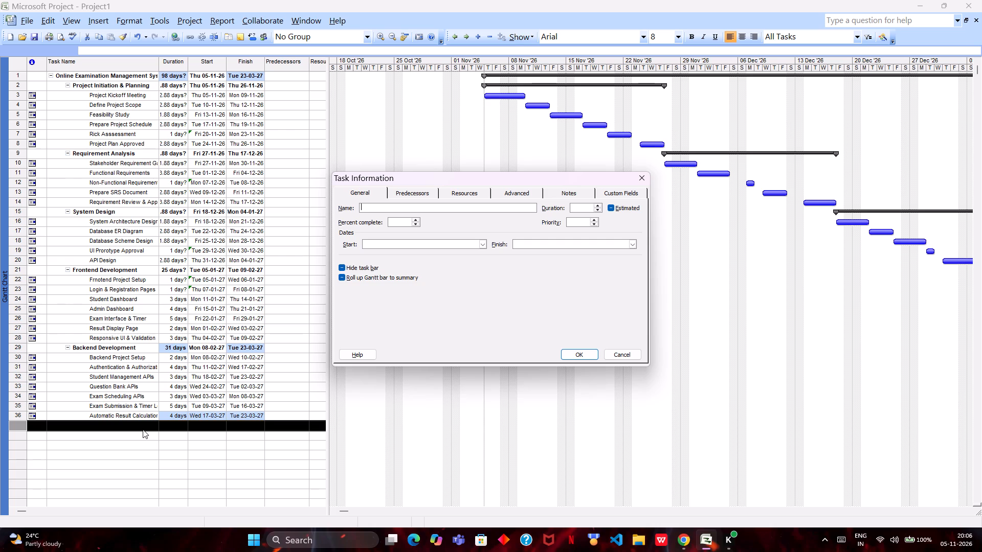
{"action": "type", "text": "API"}
{"action": "key", "text": "space"}
{"action": "key", "text": "shift+s"}
{"action": "key", "text": "e"}
{"action": "key", "text": "c"}
{"action": "key", "text": "u"}
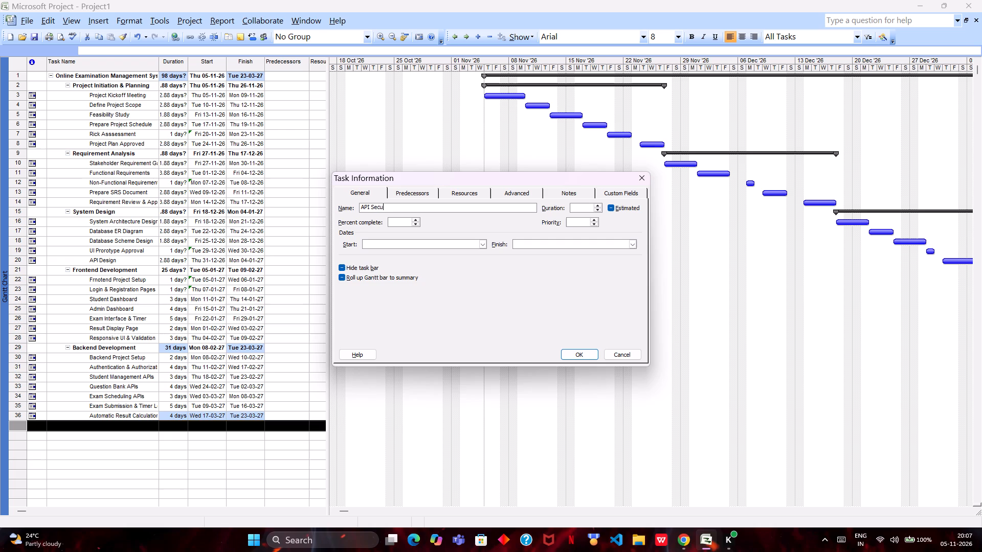
{"action": "type", "text": "rit"}
{"action": "key", "text": "y"}
{"action": "key", "text": "space"}
{"action": "type", "text": "&"}
{"action": "key", "text": "space"}
{"action": "type", "text": "Error"}
{"action": "key", "text": "space"}
{"action": "type", "text": "Handing"}
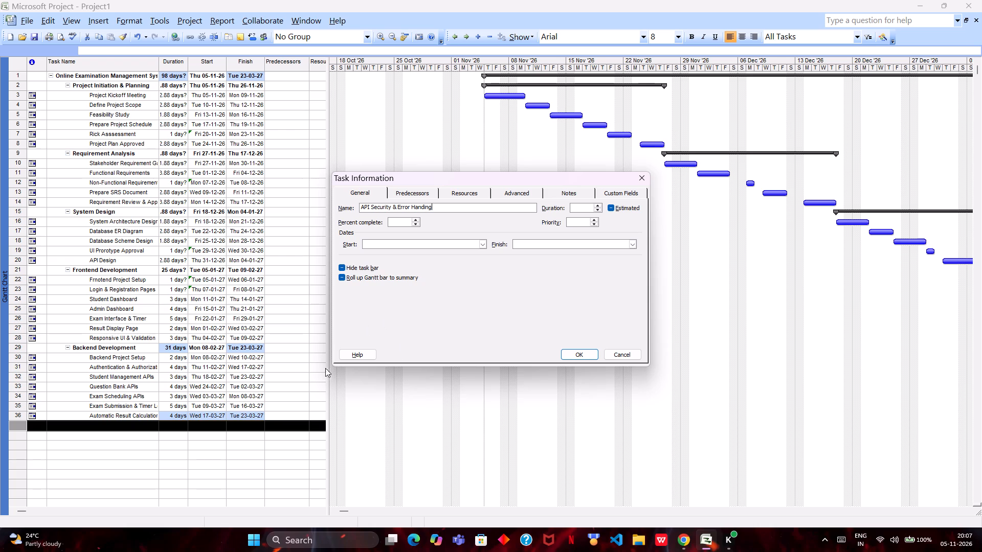
Give the API Security & Error Handing task a start date of 24-03-27 and a duration of 3 days.
{"action": "left_click", "coordinate": [483, 245]}
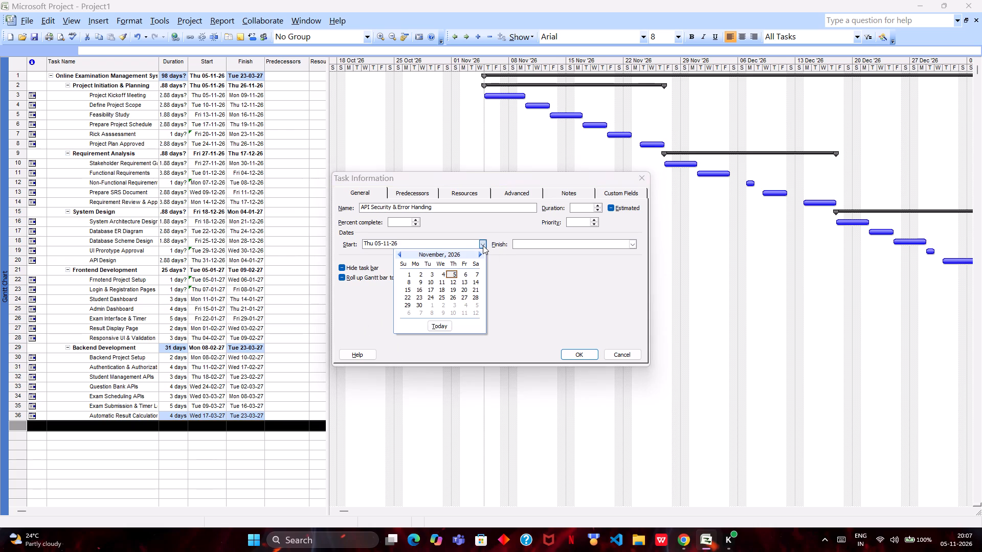
{"action": "double_click", "coordinate": [480, 251]}
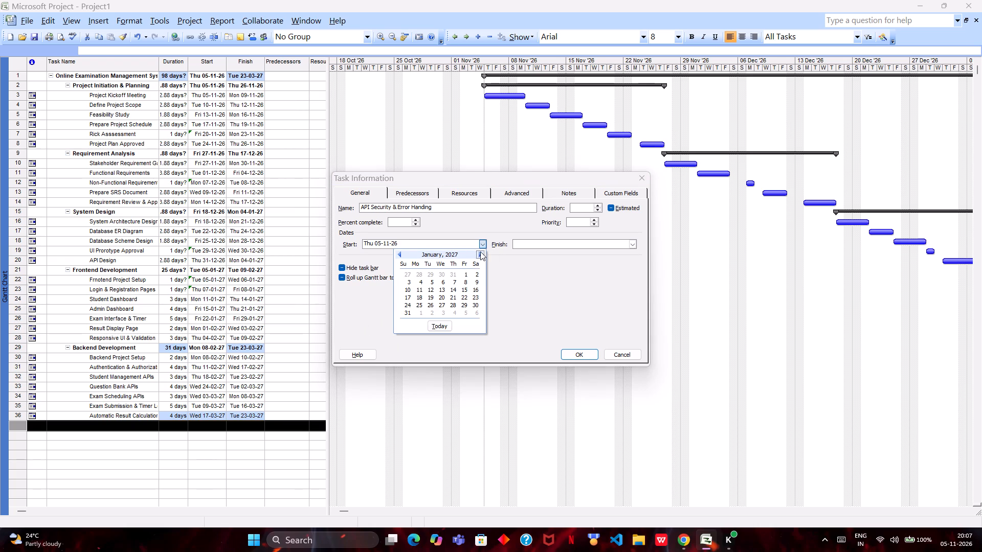
{"action": "left_click", "coordinate": [480, 251]}
{"action": "left_click", "coordinate": [480, 251]}
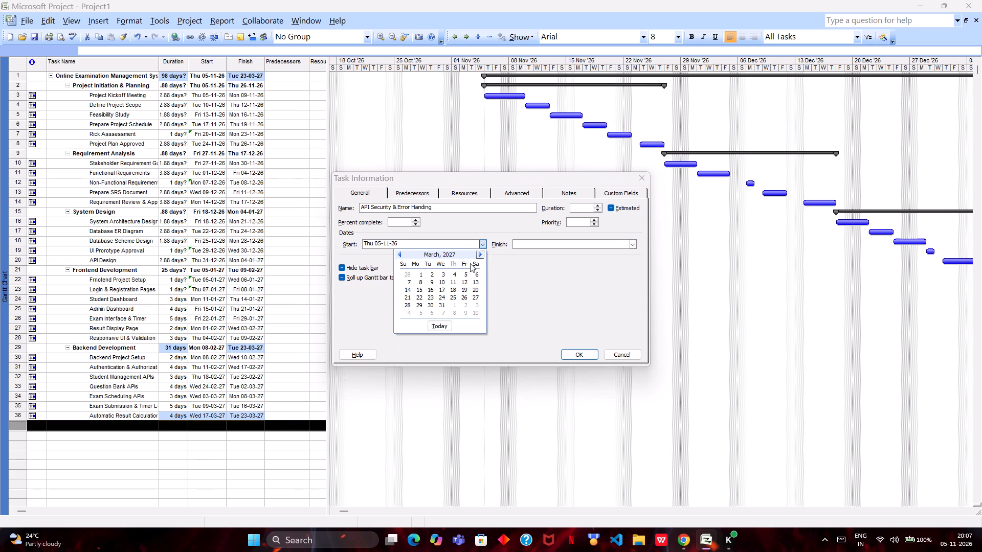
{"action": "left_click", "coordinate": [442, 297]}
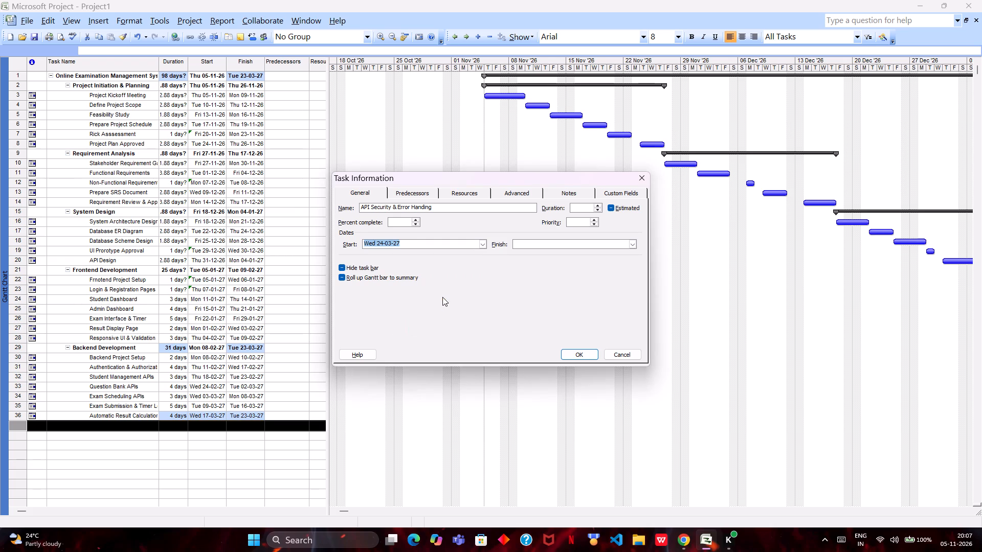
{"action": "triple_click", "coordinate": [599, 205]}
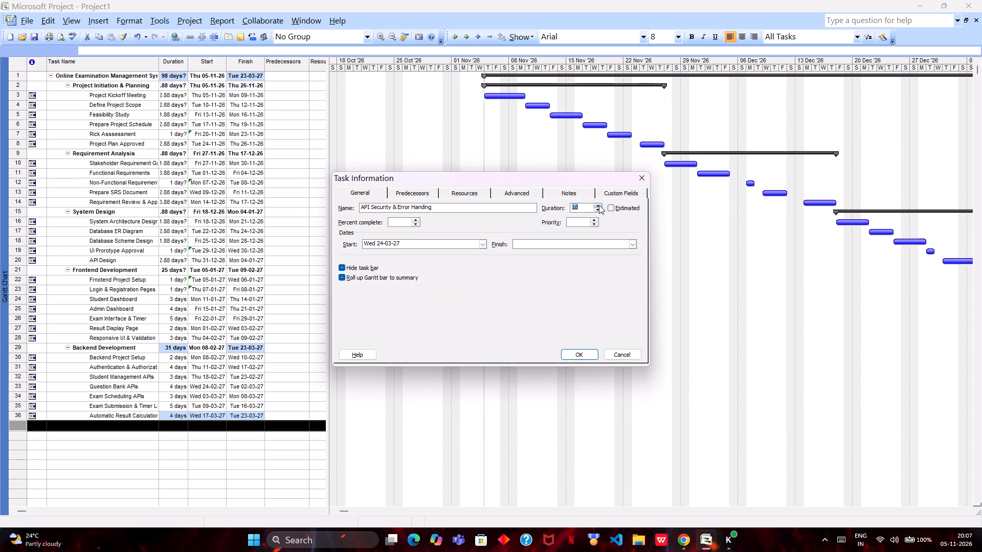
{"action": "left_click", "coordinate": [583, 354]}
Create a task named "Database Implementation" in the empty row directly below API Security & Error Handing.
{"action": "scroll", "coordinate": [95, 414], "scroll_direction": "down", "scroll_amount": 1}
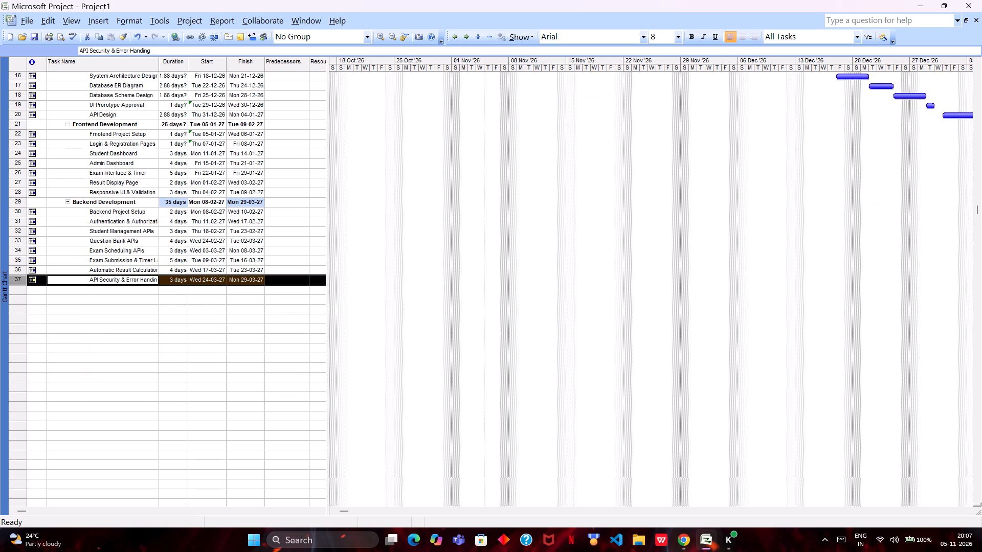
{"action": "scroll", "coordinate": [95, 414], "scroll_direction": "down", "scroll_amount": 1}
{"action": "double_click", "coordinate": [128, 292]}
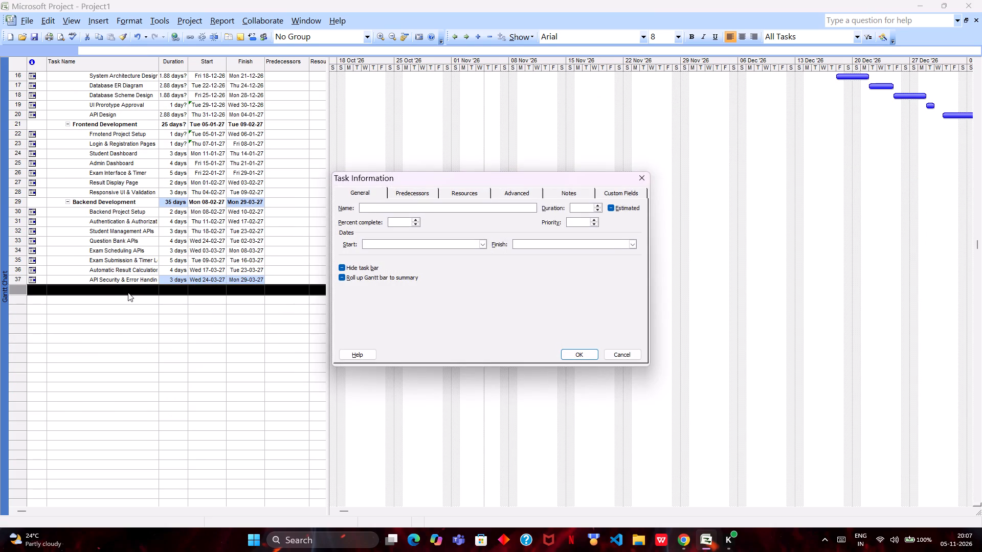
{"action": "type", "text": "Database"}
{"action": "key", "text": "space"}
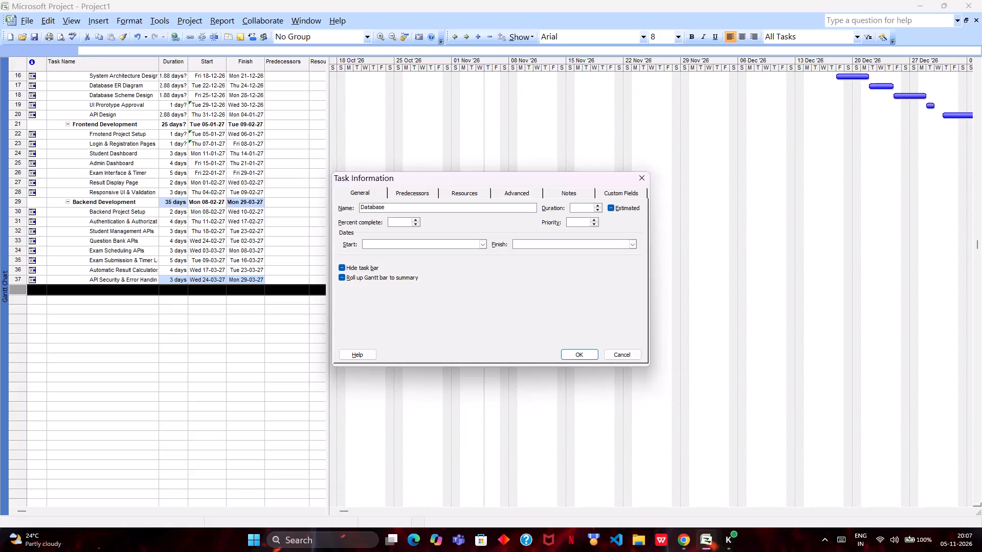
{"action": "type", "text": "Imp"}
{"action": "key", "text": "l"}
{"action": "key", "text": "e"}
{"action": "type", "text": "men"}
{"action": "type", "text": "tation"}
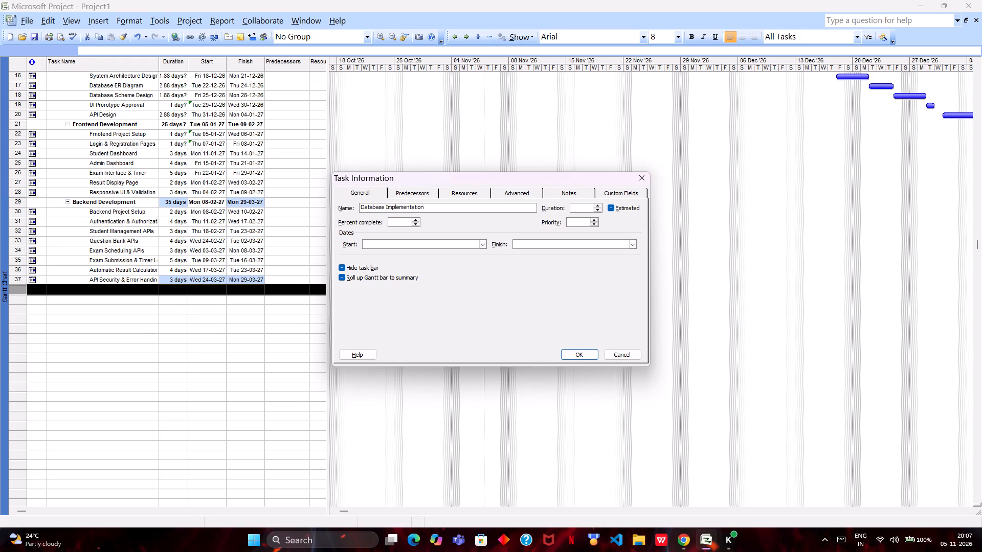
{"action": "key", "text": "Return"}
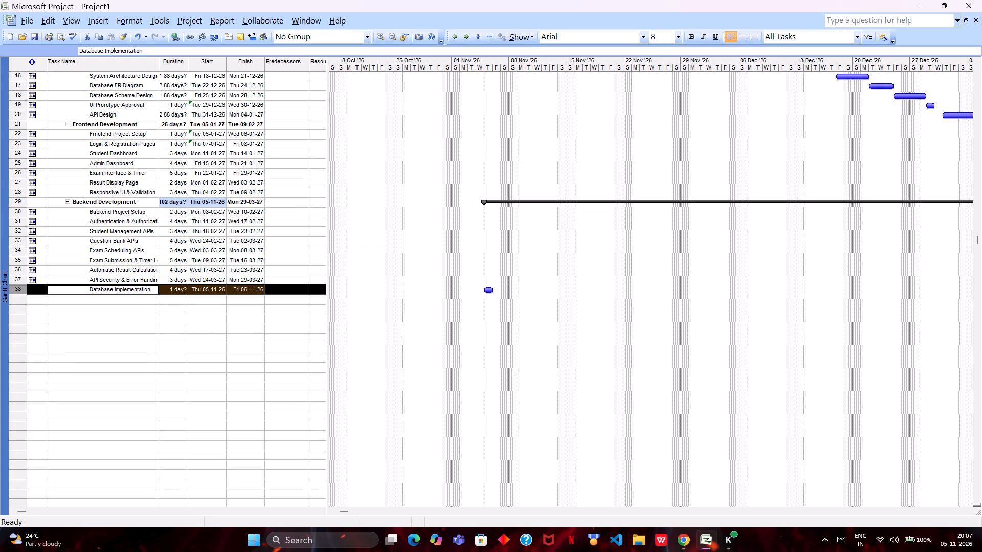
Outdent the Database Implementation task to the same outline level as Backend Development.
{"action": "right_click", "coordinate": [39, 289]}
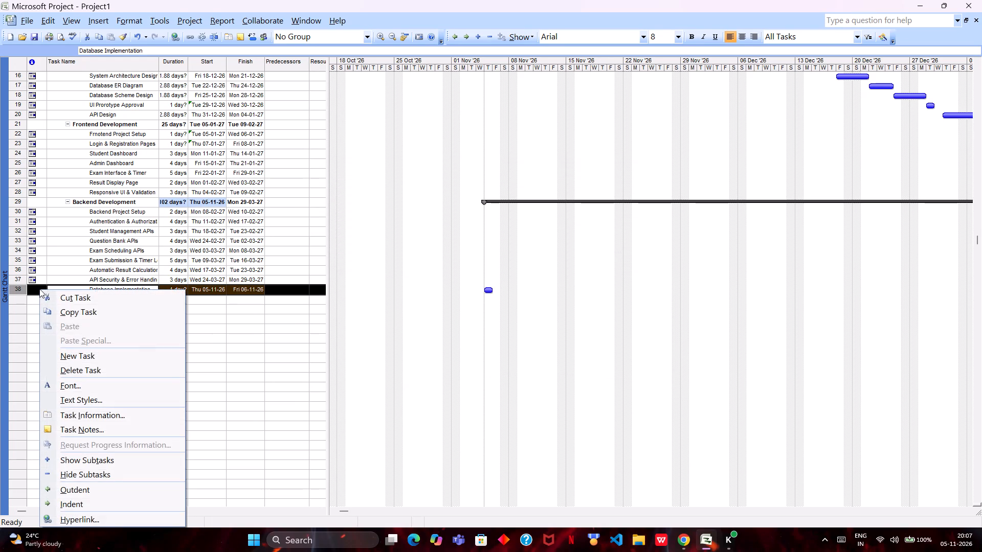
{"action": "left_click", "coordinate": [84, 493]}
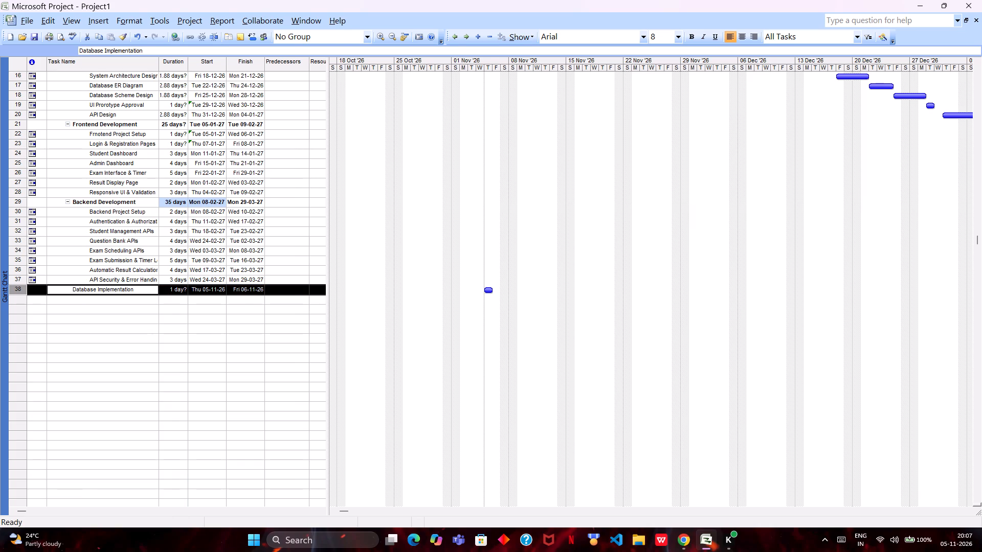
Create a task named "Create Database & Tables" in the empty row directly below Database Implementation.
{"action": "double_click", "coordinate": [124, 302]}
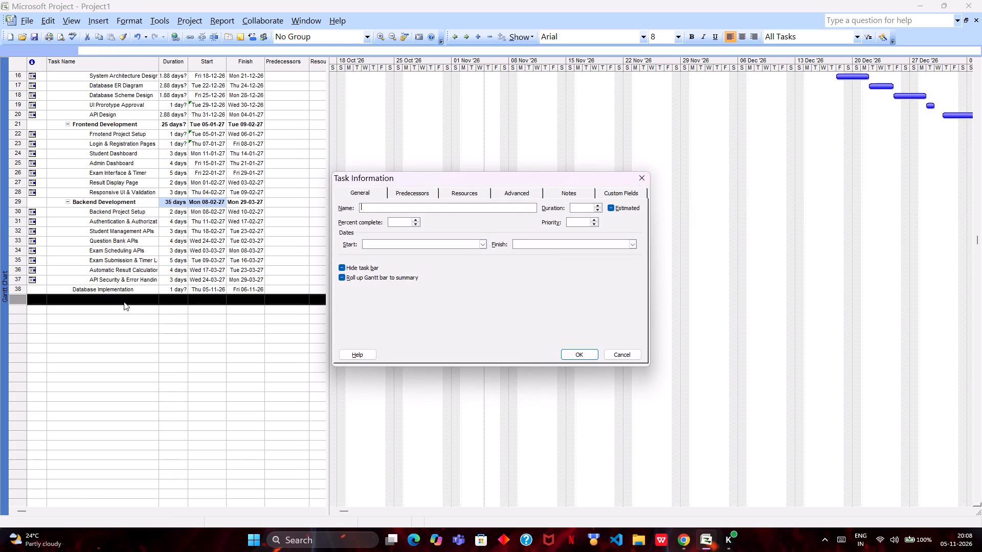
{"action": "key", "text": "shift+c"}
{"action": "key", "text": "r"}
{"action": "type", "text": "eate Data"}
{"action": "type", "text": "base &"}
{"action": "key", "text": "space"}
{"action": "type", "text": "Tables"}
Give the Create Database & Tables task a duration of 2 days and a start date of 30-03-27.
{"action": "left_click", "coordinate": [597, 209]}
{"action": "left_click", "coordinate": [597, 205]}
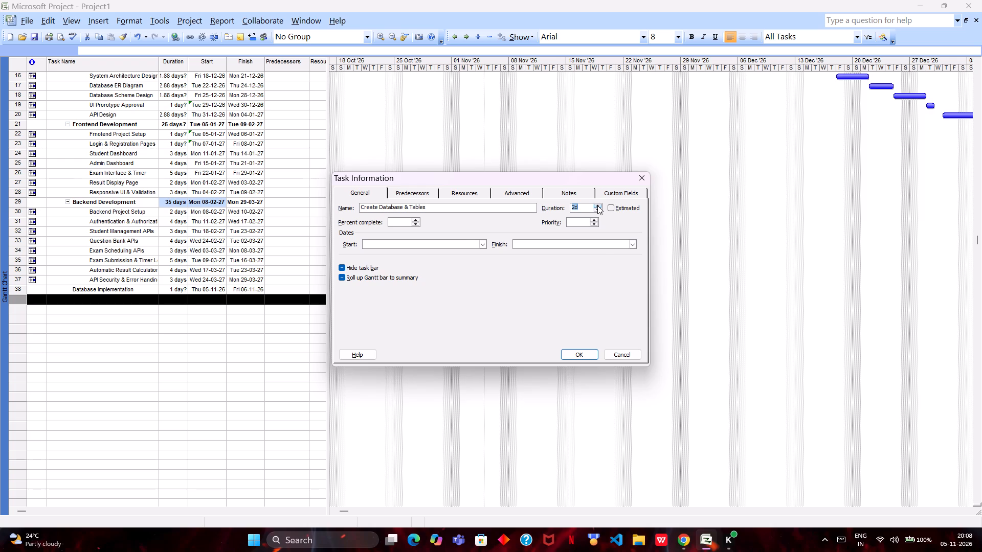
{"action": "left_click", "coordinate": [482, 242]}
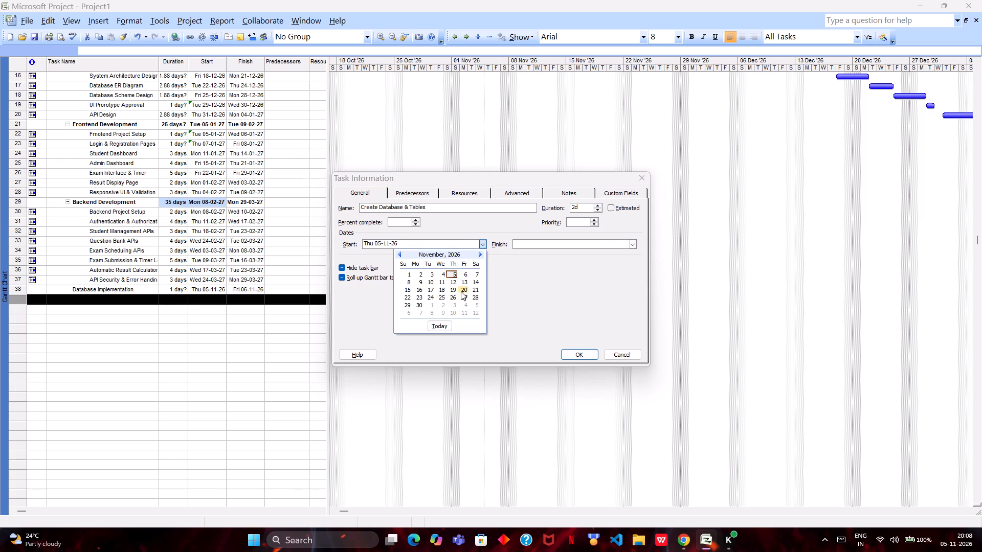
{"action": "triple_click", "coordinate": [481, 257]}
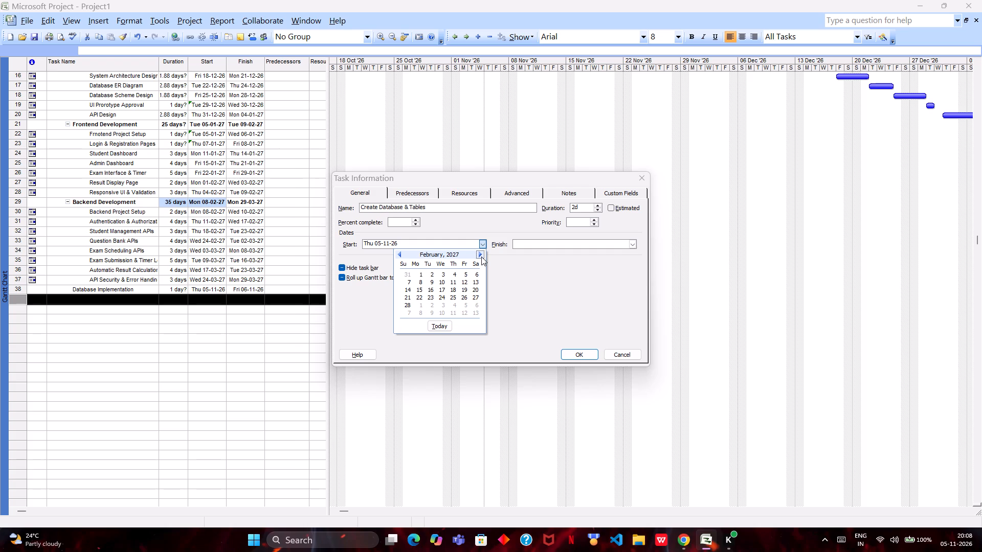
{"action": "left_click", "coordinate": [481, 257]}
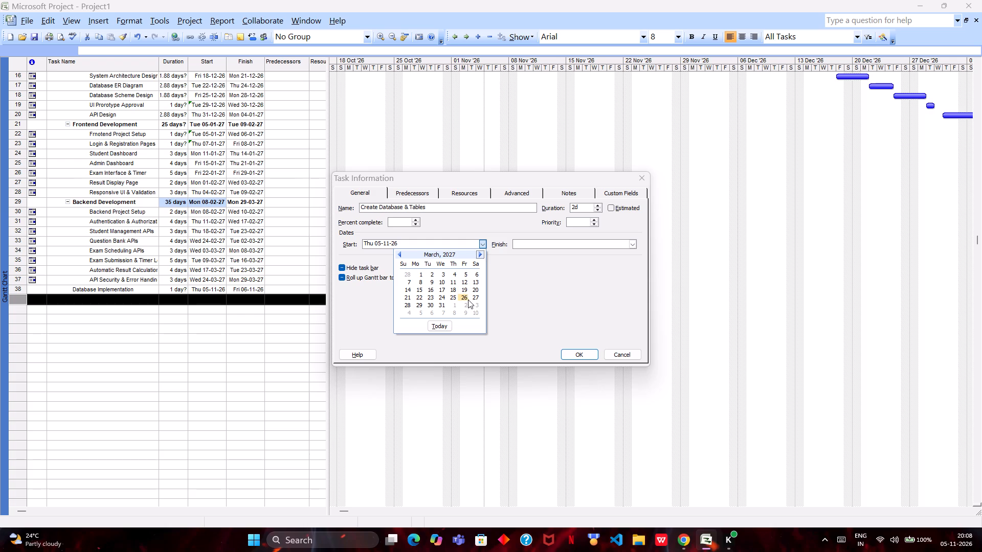
{"action": "left_click", "coordinate": [429, 308]}
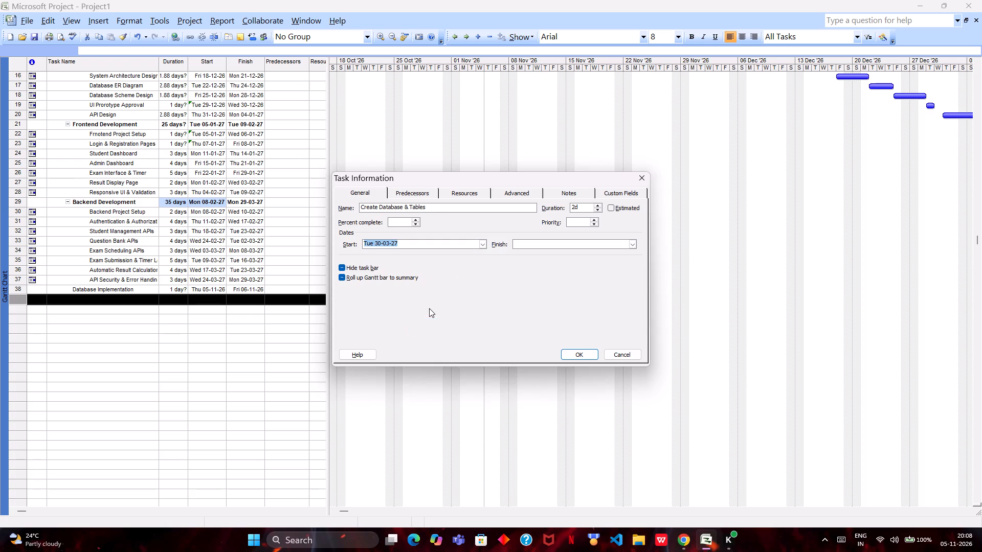
{"action": "left_click", "coordinate": [577, 353]}
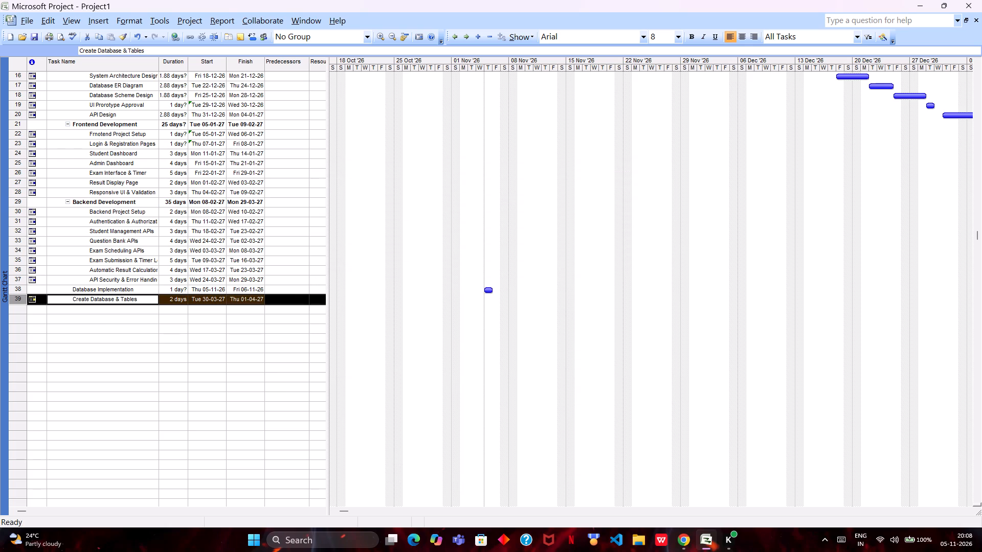
Indent the Create Database & Tables task so it becomes a subtask of Database Implementation.
{"action": "right_click", "coordinate": [37, 299]}
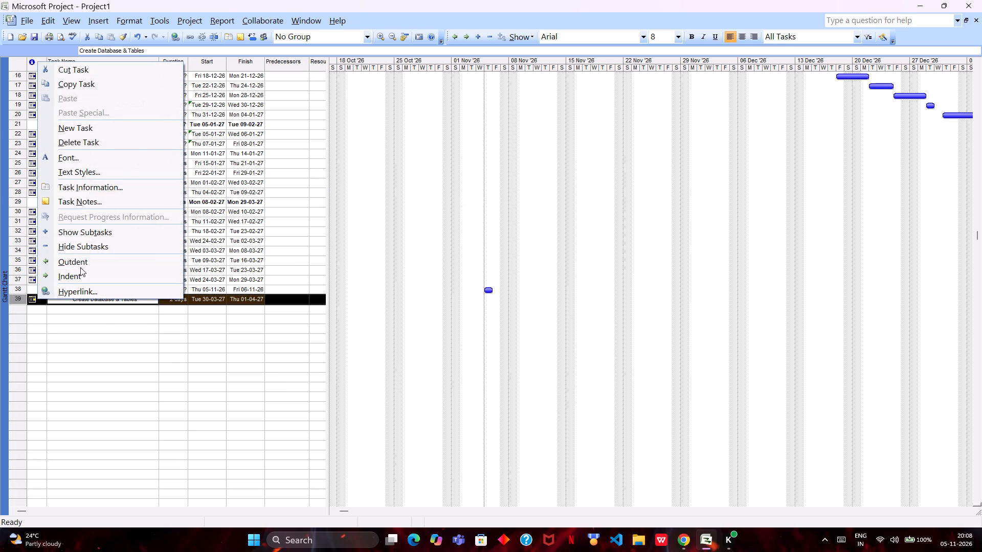
{"action": "left_click", "coordinate": [80, 283]}
{"action": "left_click", "coordinate": [82, 277]}
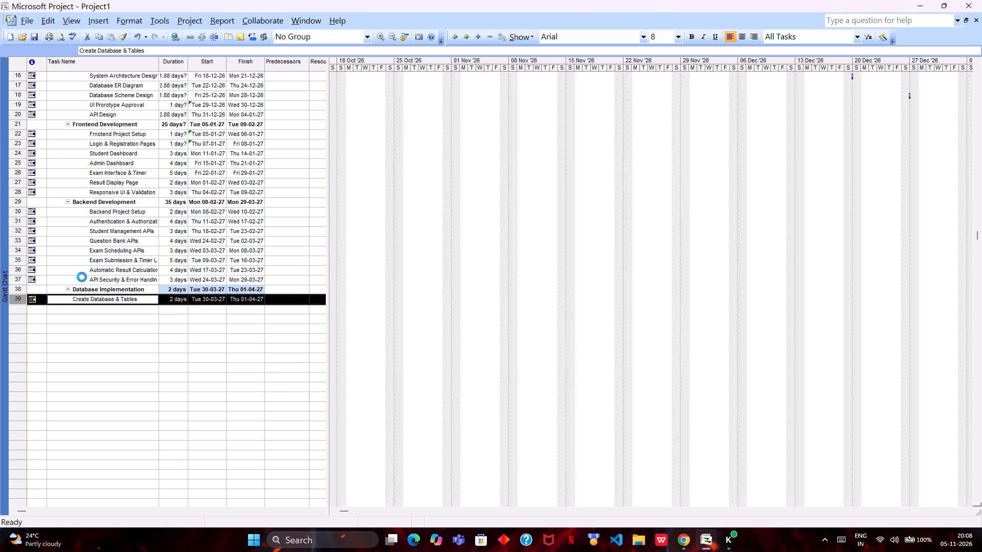
Enter "Relationships & Constraints" as the name of a new task in the empty row directly below Create Database & Tables.
{"action": "double_click", "coordinate": [97, 309]}
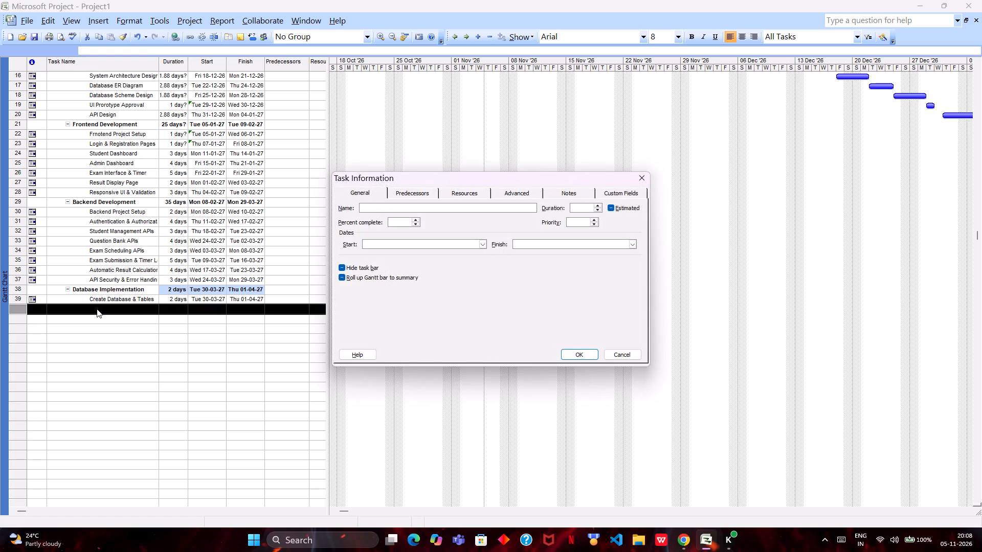
{"action": "type", "text": "Relationship"}
{"action": "type", "text": "s &"}
{"action": "key", "text": "space"}
{"action": "type", "text": "Con"}
{"action": "type", "text": "st"}
{"action": "type", "text": "raints"}
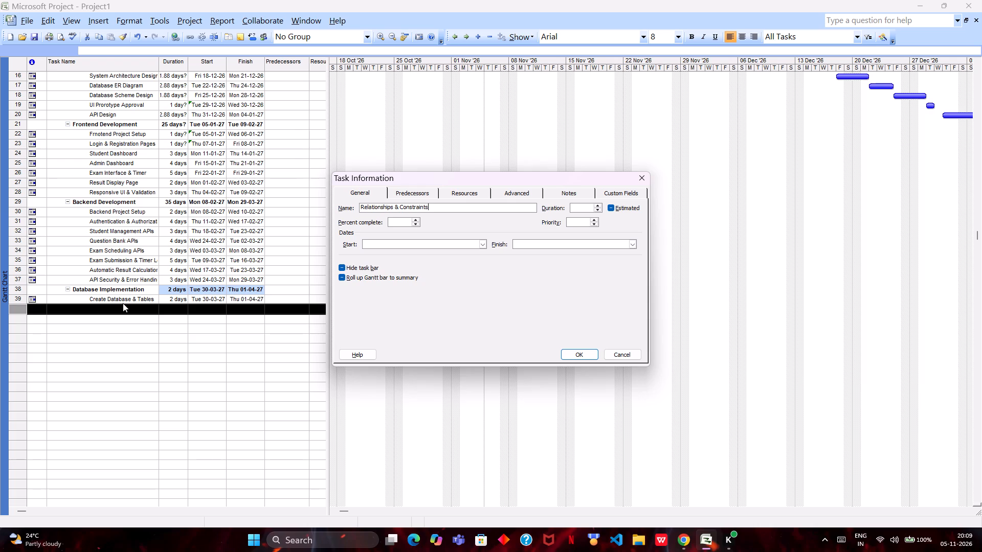
Give the Relationships & Constraints task a duration of 2 days and a start date of 02-04-27.
{"action": "left_click", "coordinate": [598, 202]}
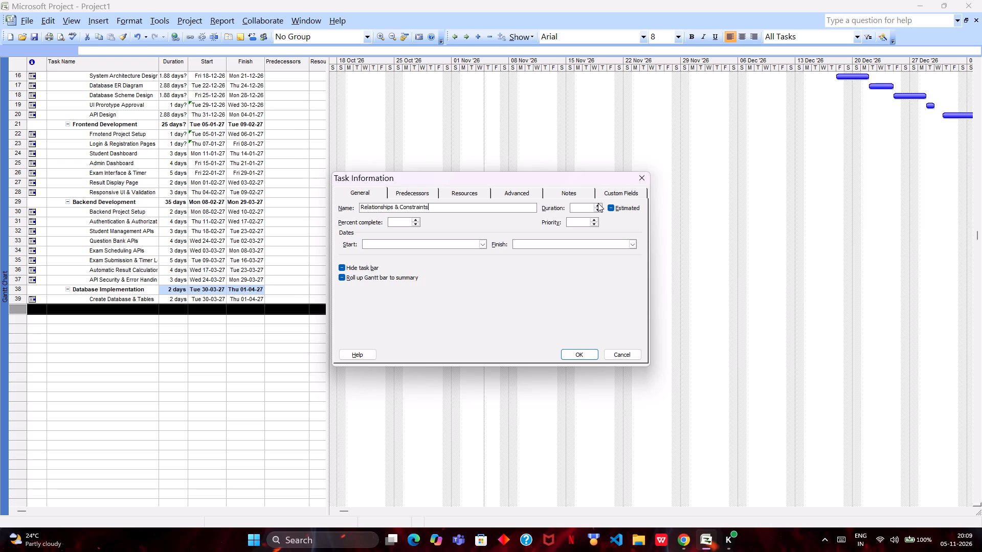
{"action": "double_click", "coordinate": [597, 203]}
{"action": "left_click", "coordinate": [483, 244]}
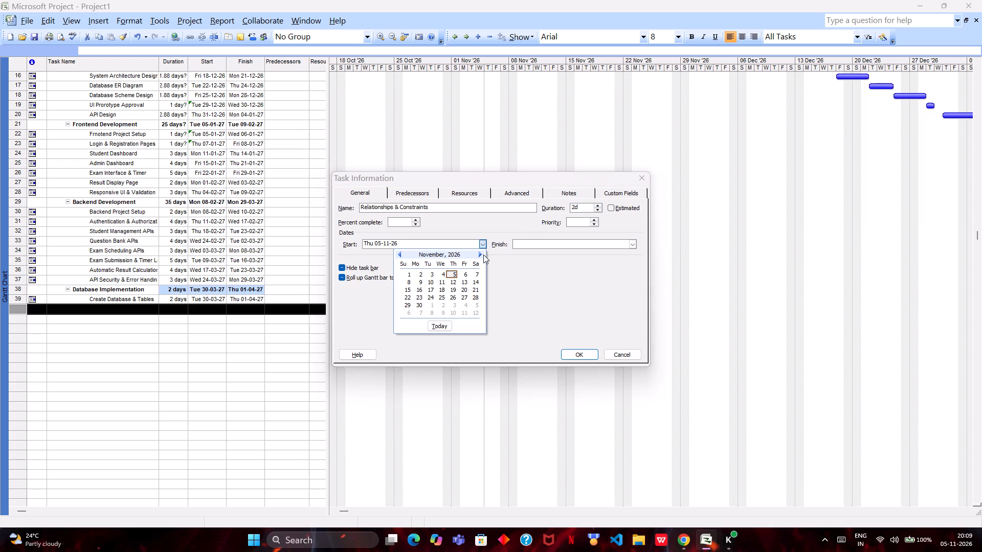
{"action": "triple_click", "coordinate": [479, 253]}
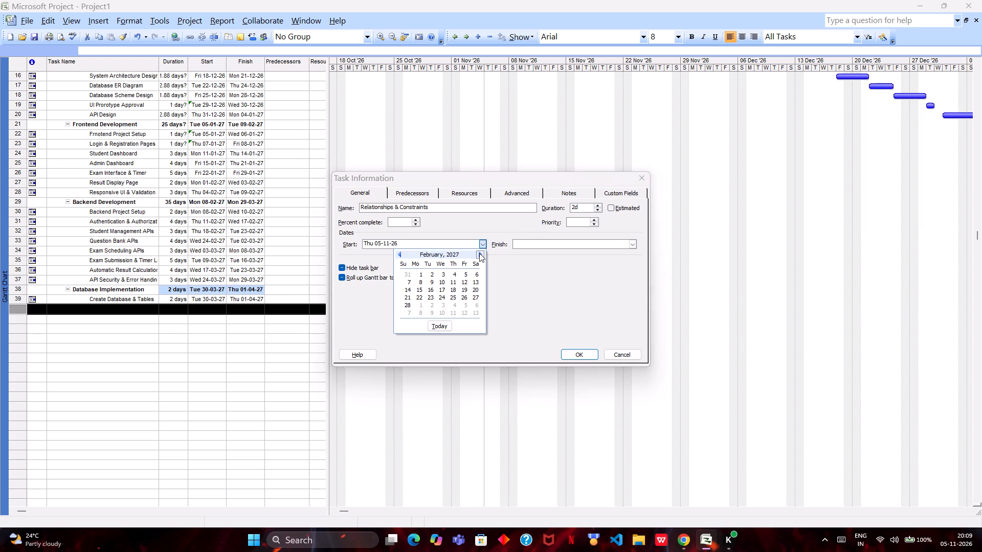
{"action": "left_click", "coordinate": [479, 253]}
{"action": "left_click", "coordinate": [479, 253]}
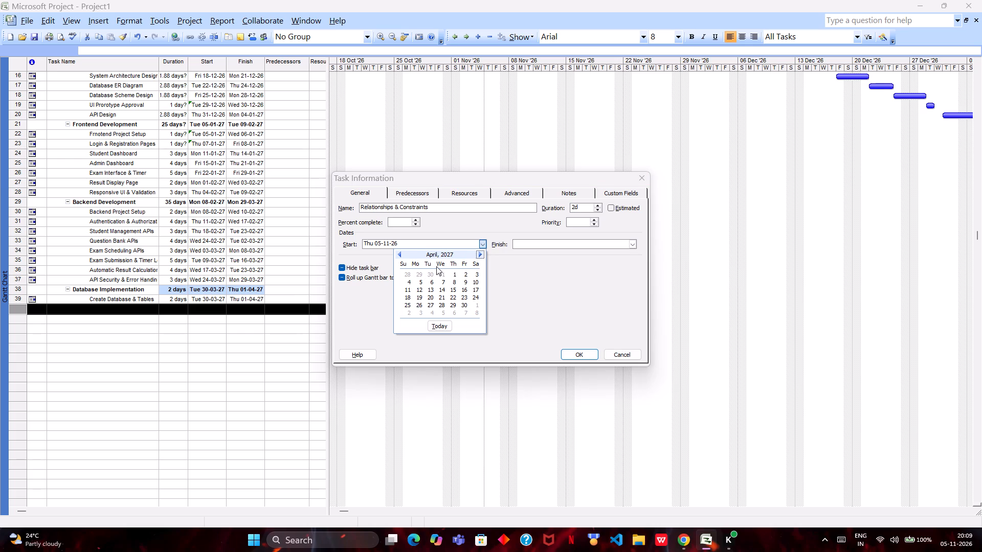
{"action": "left_click", "coordinate": [466, 272]}
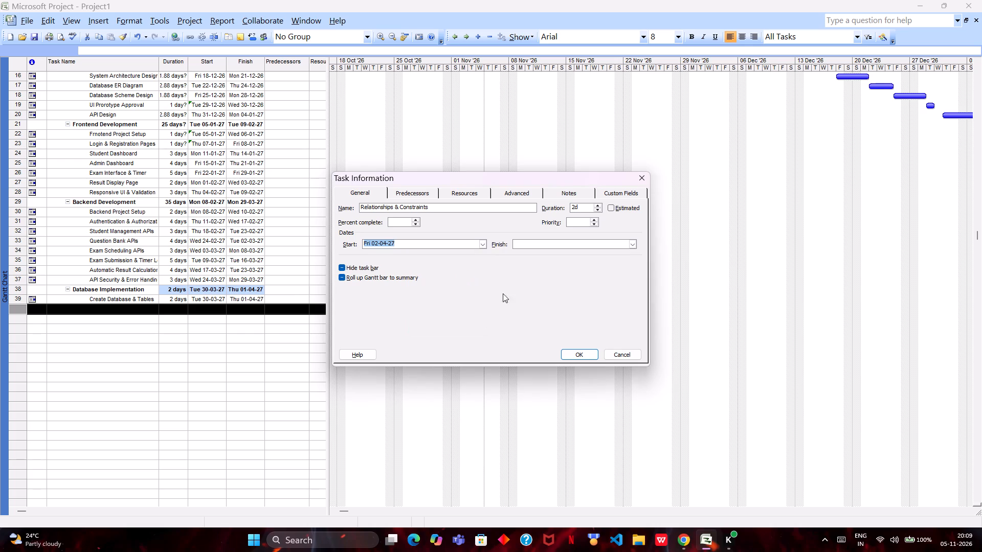
{"action": "left_click", "coordinate": [576, 354]}
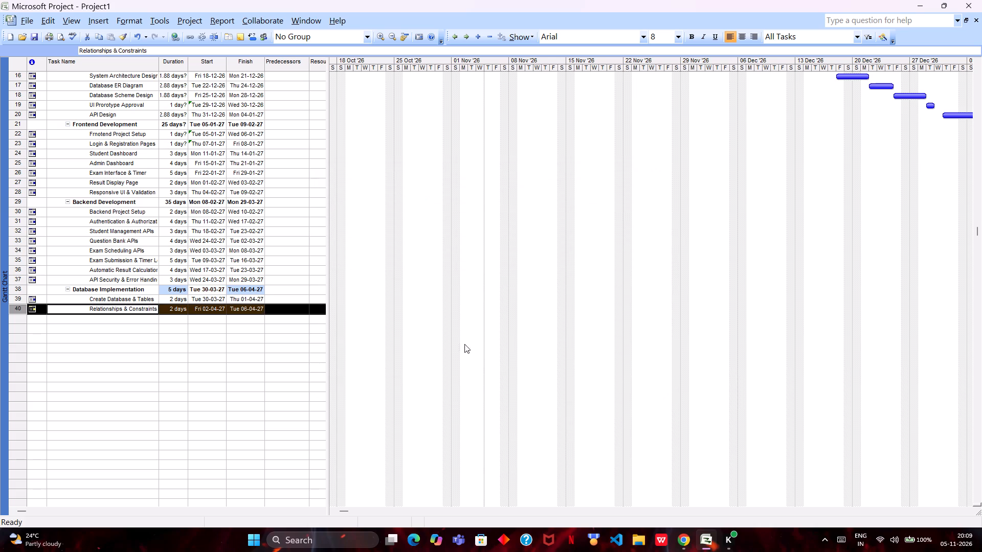
Enter "Sample Data Insertion" as the name of a new task in the empty row directly below Relationships & Constraints.
{"action": "double_click", "coordinate": [130, 323]}
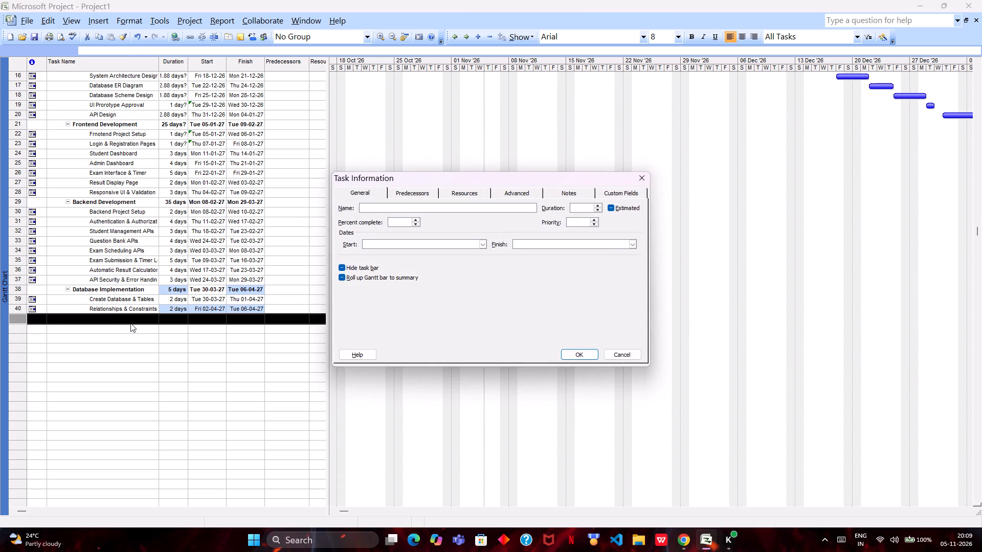
{"action": "type", "text": "Sampl"}
{"action": "type", "text": "e Data"}
{"action": "key", "text": "space"}
{"action": "type", "text": "Ins"}
{"action": "type", "text": "er"}
{"action": "type", "text": "tion"}
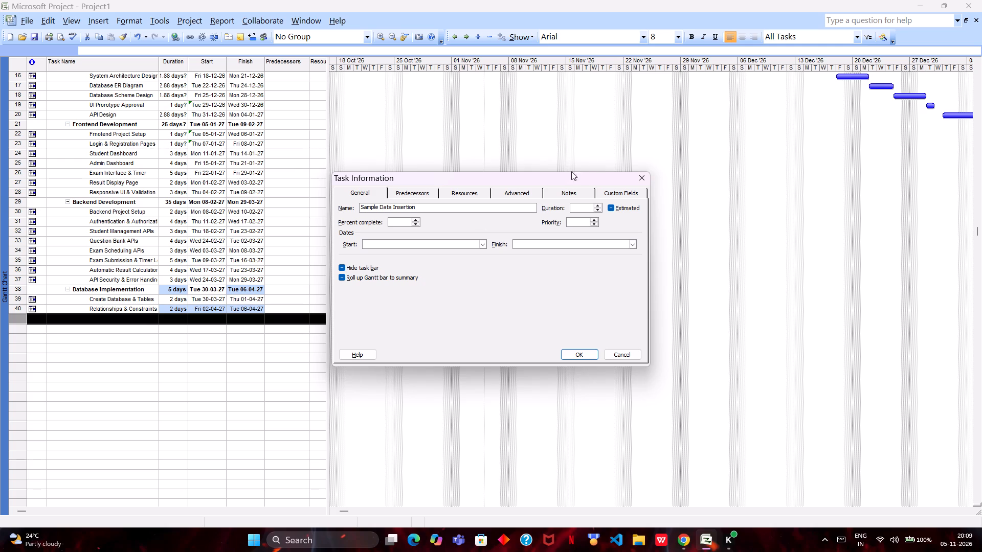
Give the Sample Data Insertion task a duration of 1 day and a start date of 07-04-27.
{"action": "left_click", "coordinate": [599, 207]}
{"action": "double_click", "coordinate": [484, 246]}
{"action": "left_click", "coordinate": [484, 246]}
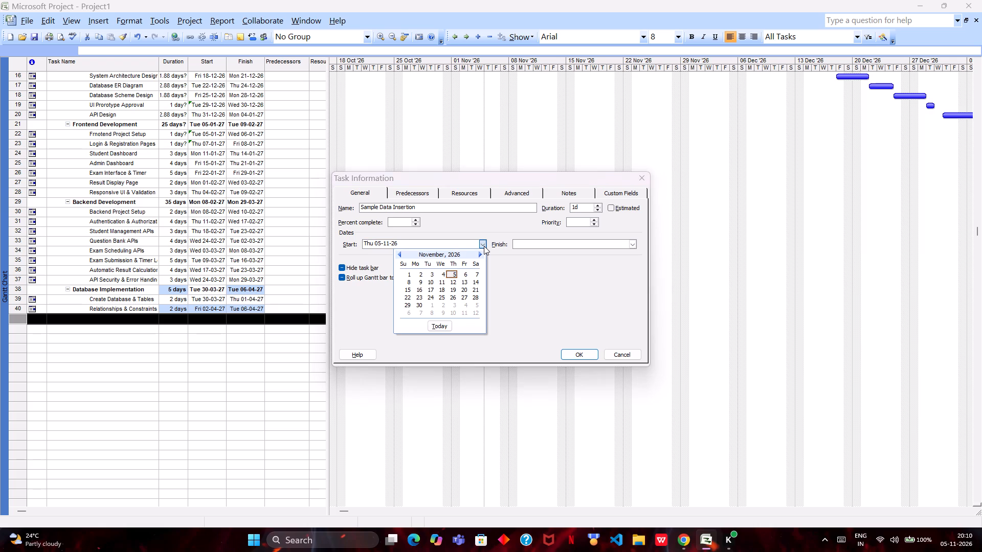
{"action": "triple_click", "coordinate": [477, 254]}
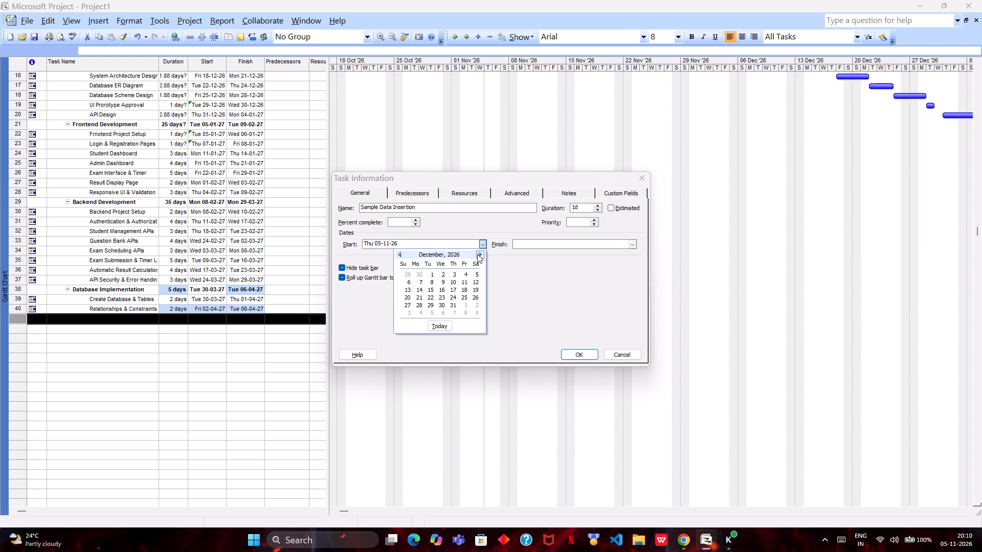
{"action": "left_click", "coordinate": [477, 254]}
{"action": "left_click", "coordinate": [477, 254]}
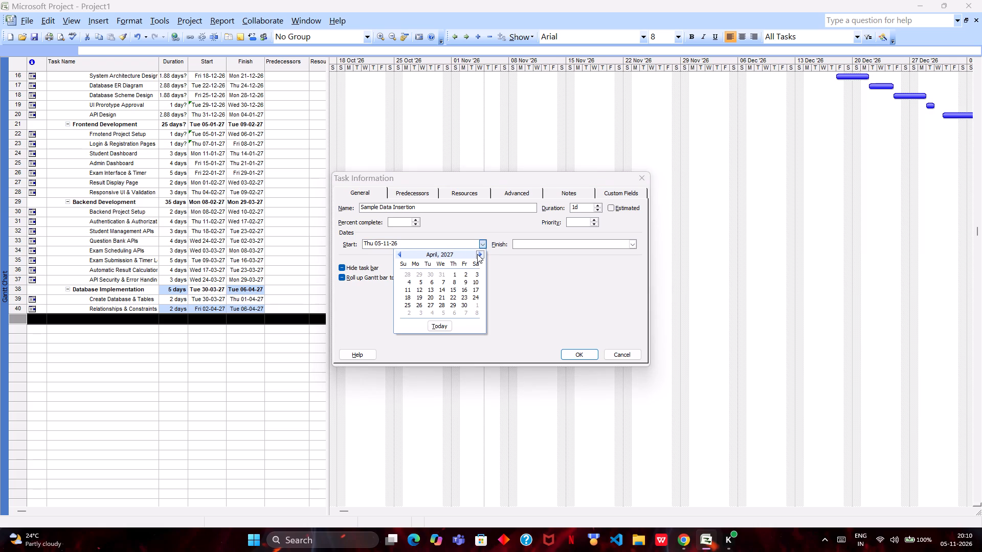
{"action": "left_click", "coordinate": [439, 282]}
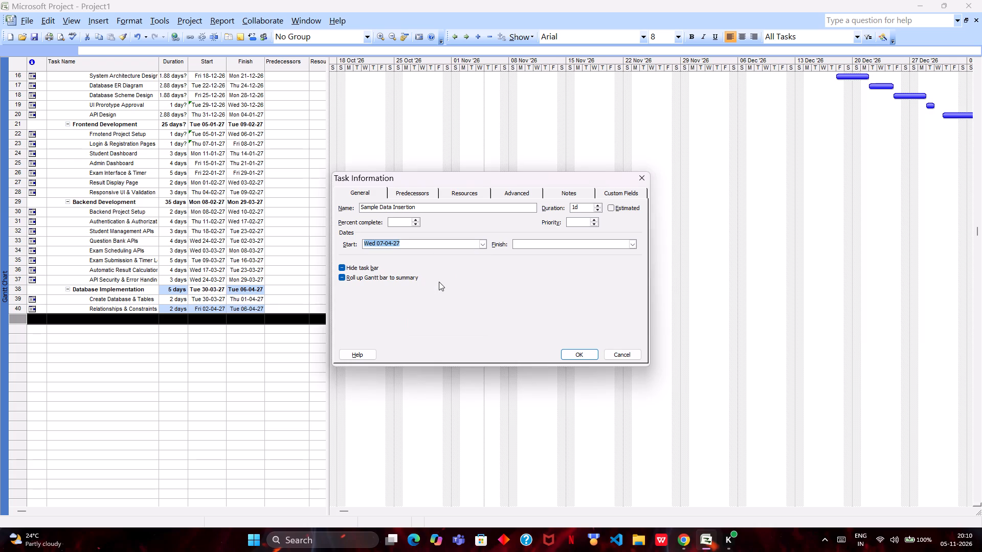
{"action": "left_click", "coordinate": [577, 351]}
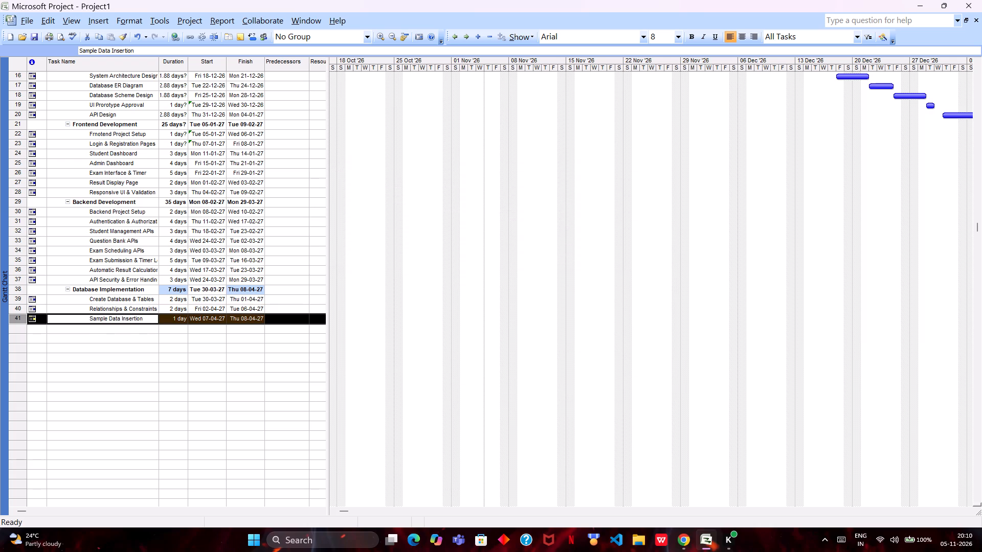
Enter "Query Optimization & Backup" as the name of a new task in the empty row directly below Sample Data Insertion.
{"action": "double_click", "coordinate": [139, 330]}
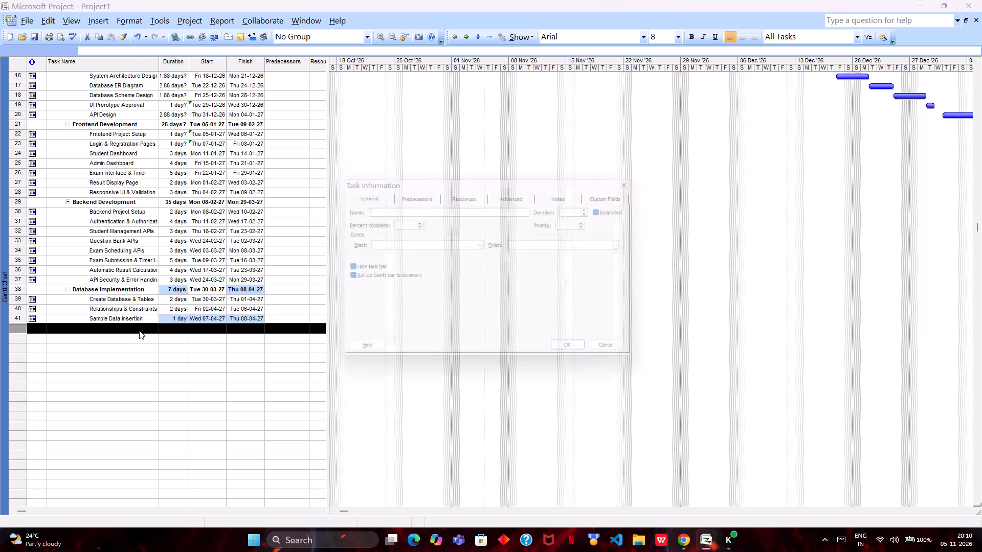
{"action": "type", "text": "Qu"}
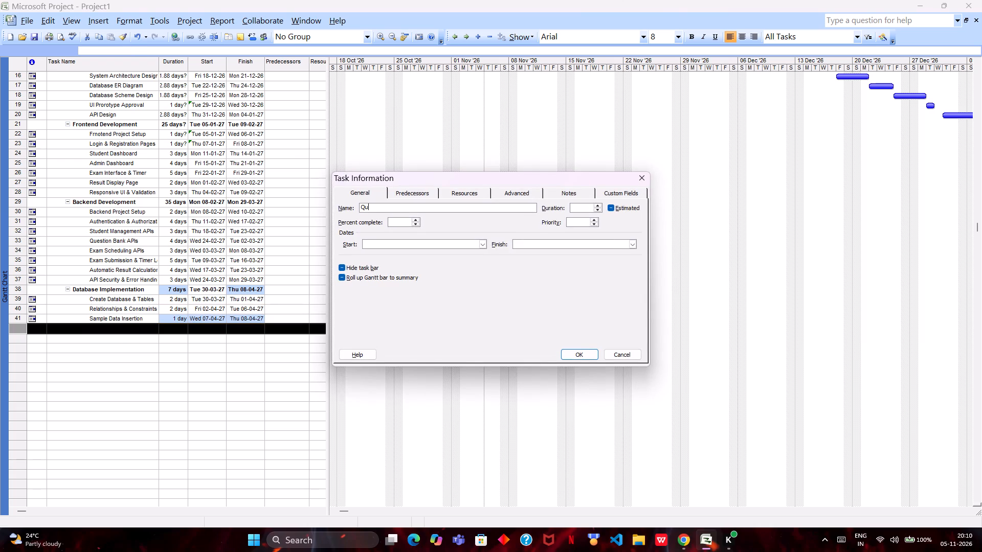
{"action": "type", "text": "ery"}
{"action": "key", "text": "space"}
{"action": "key", "text": "shift+o"}
{"action": "key", "text": "p"}
{"action": "type", "text": "ti"}
{"action": "type", "text": "mi"}
{"action": "type", "text": "zation"}
{"action": "key", "text": "space"}
{"action": "type", "text": "&"}
{"action": "key", "text": "space"}
{"action": "type", "text": "Back"}
{"action": "type", "text": "up"}
Give the Query Optimization & Backup task a duration of 2 days and a start date of 09-04-27.
{"action": "double_click", "coordinate": [599, 207]}
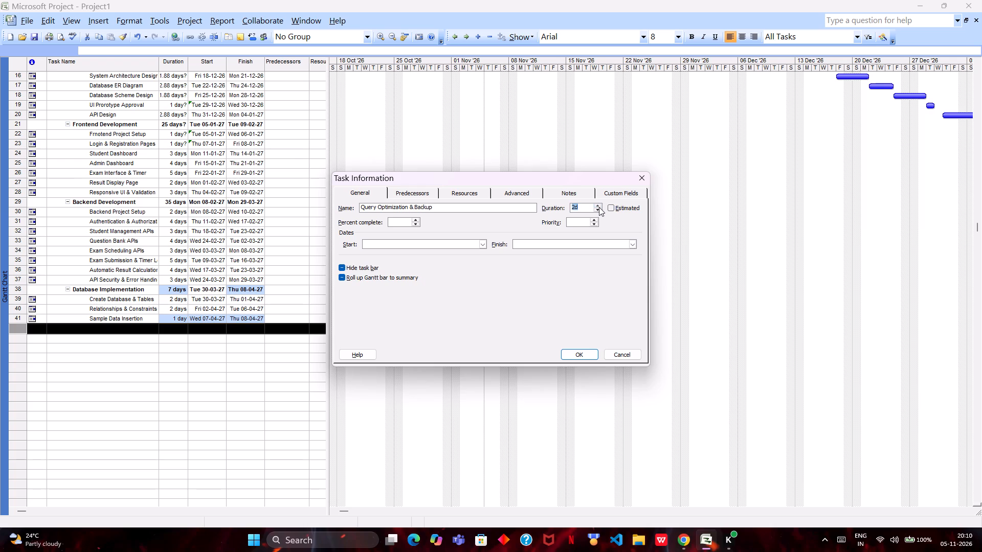
{"action": "left_click", "coordinate": [484, 245]}
{"action": "triple_click", "coordinate": [480, 255]}
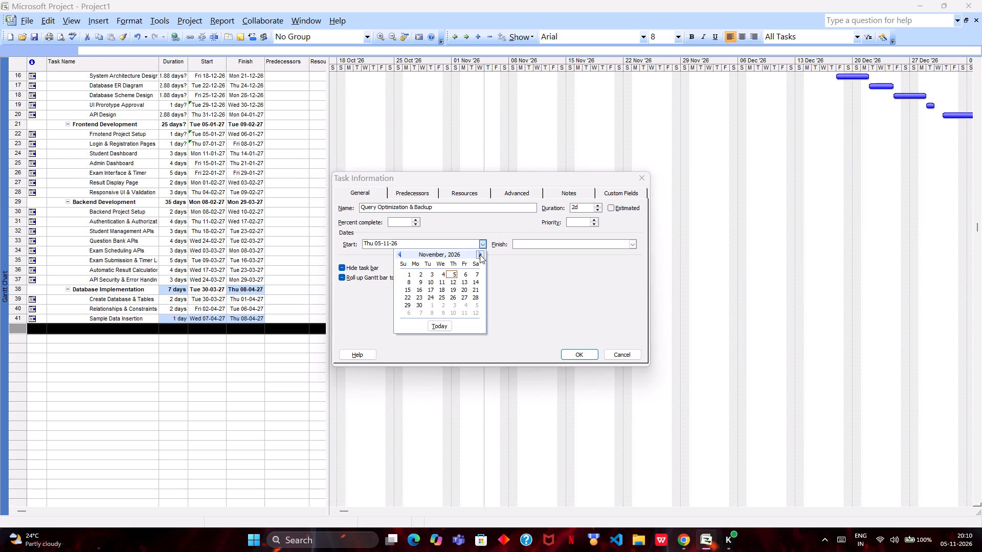
{"action": "left_click", "coordinate": [480, 255]}
{"action": "left_click", "coordinate": [480, 255]}
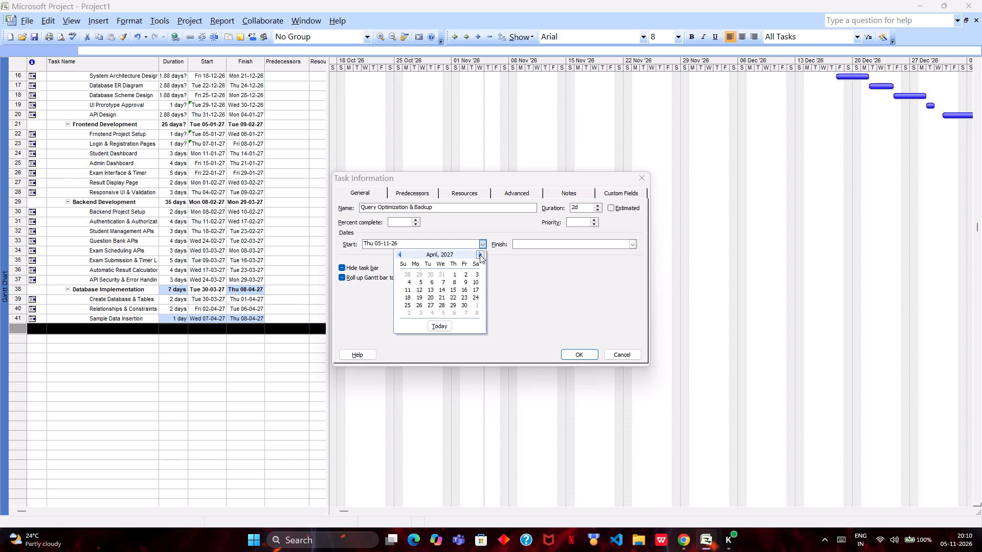
{"action": "left_click", "coordinate": [463, 280]}
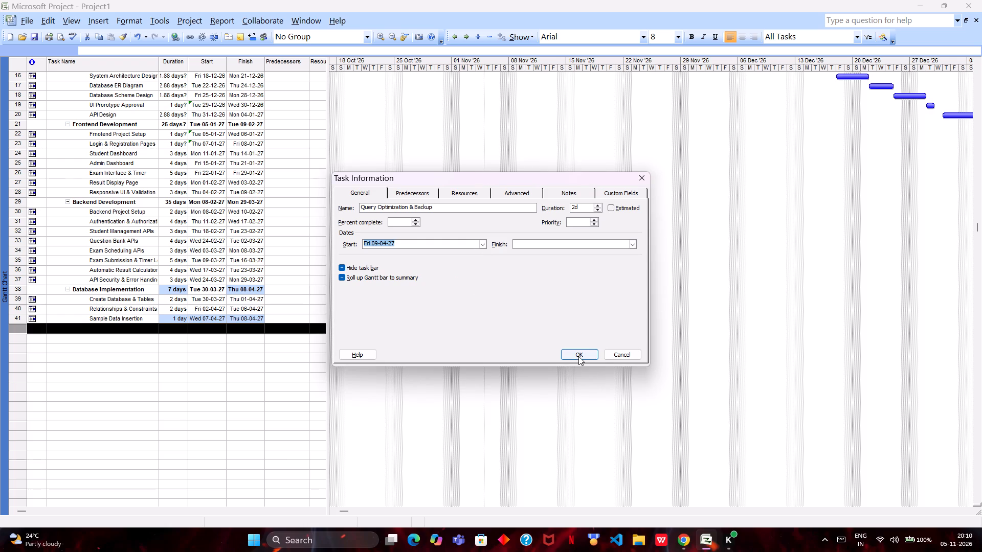
{"action": "left_click", "coordinate": [578, 356]}
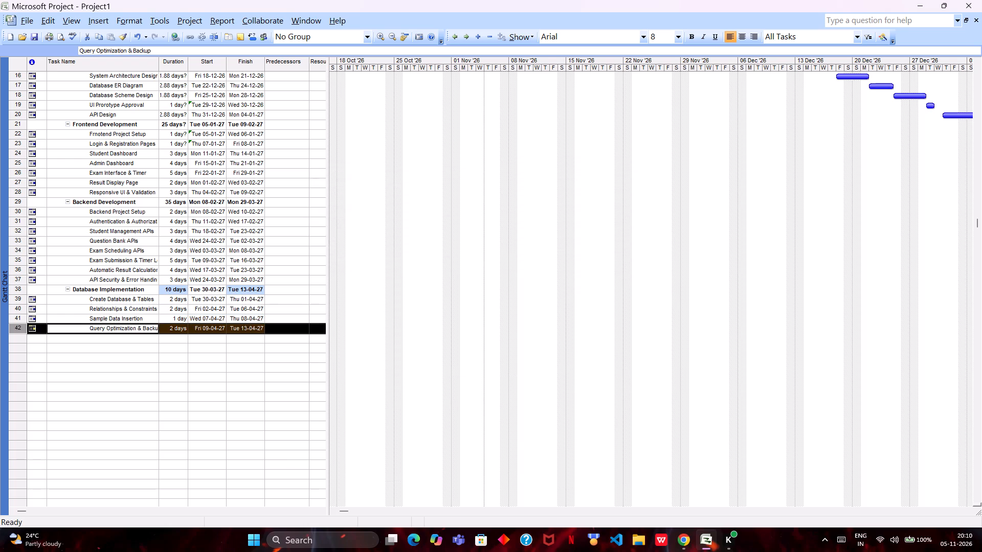
Add a new task named "Integration" in the empty row directly below Query Optimization & Backup.
{"action": "left_click", "coordinate": [132, 340]}
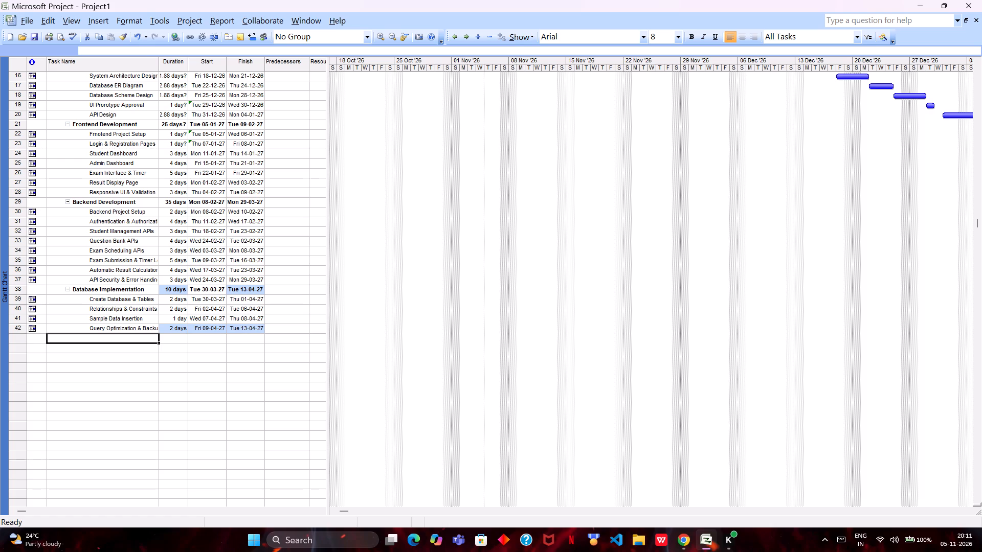
{"action": "double_click", "coordinate": [132, 340]}
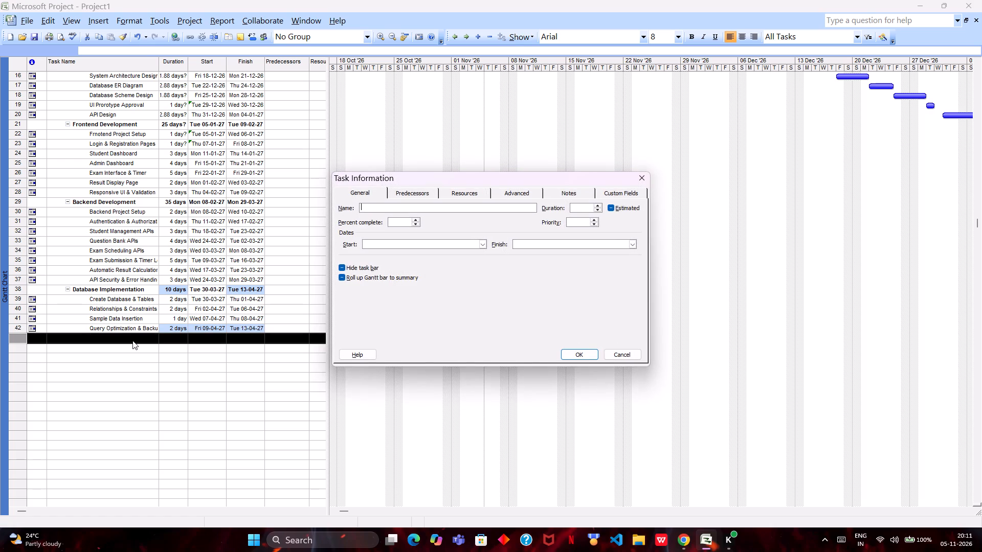
{"action": "type", "text": "In"}
{"action": "type", "text": "tegra"}
{"action": "type", "text": "tion"}
{"action": "key", "text": "Return"}
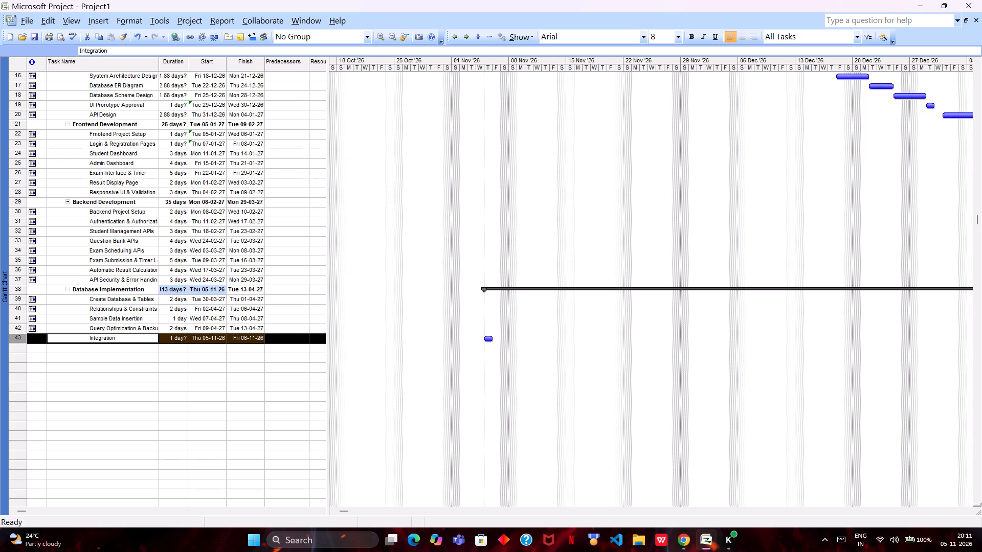
Outdent the Integration task to the same level as Database Implementation.
{"action": "right_click", "coordinate": [36, 338]}
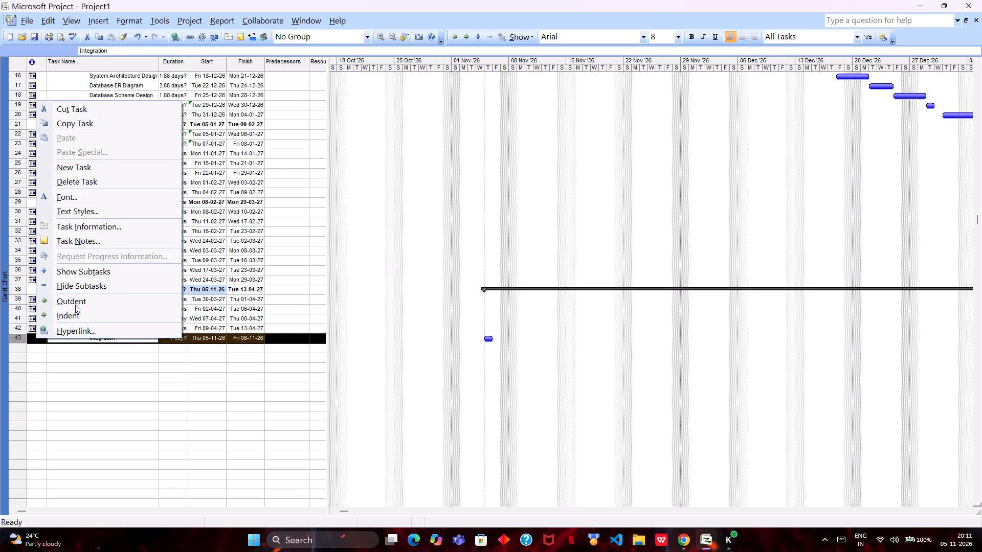
{"action": "left_click", "coordinate": [75, 303]}
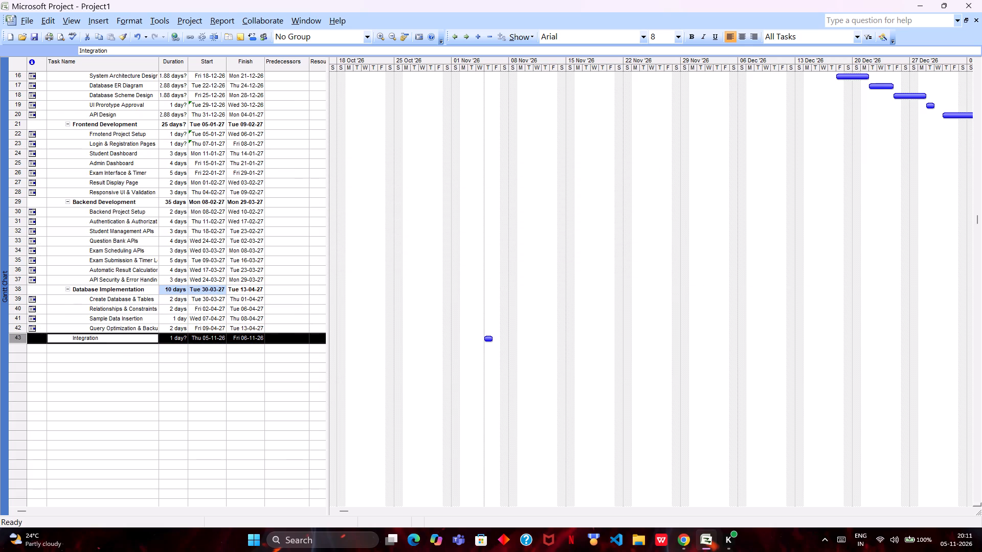
Enter "Frontend-Backend API Integration" as the name of a new task in the empty row directly below Integration.
{"action": "double_click", "coordinate": [106, 351]}
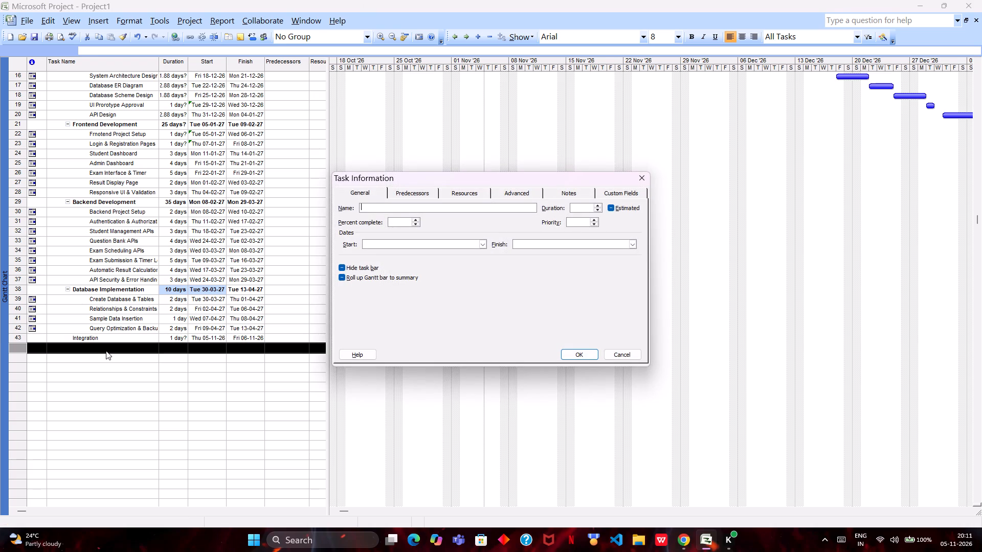
{"action": "type", "text": "Front"}
{"action": "type", "text": "end"}
{"action": "key", "text": "space"}
{"action": "key", "text": "BackSpace"}
{"action": "key", "text": "minus"}
{"action": "type", "text": "Backend"}
{"action": "key", "text": "space"}
{"action": "type", "text": "API"}
{"action": "key", "text": "space"}
{"action": "type", "text": "In"}
{"action": "key", "text": "t"}
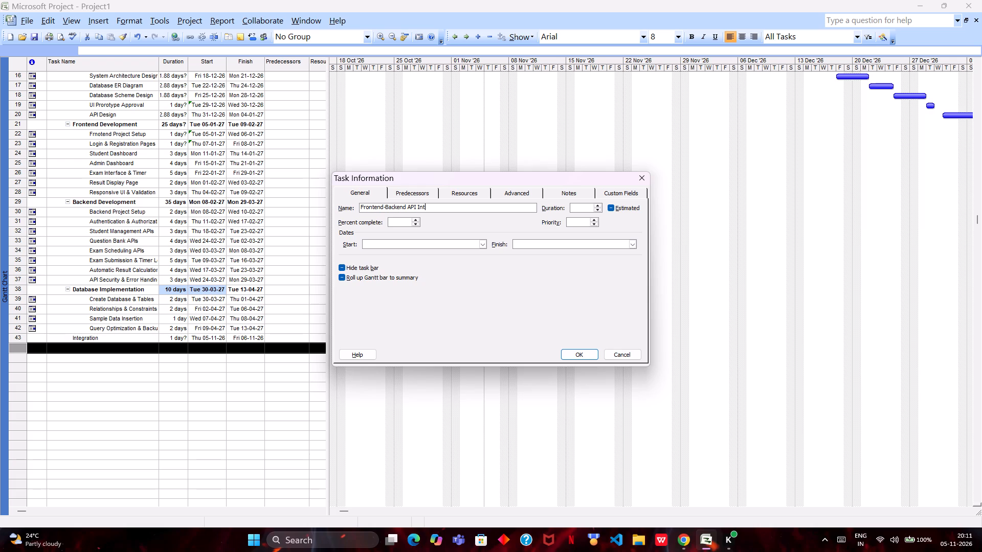
{"action": "type", "text": "egra"}
{"action": "type", "text": "tion"}
Give the Frontend-Backend API Integration task a duration of 4 days and a start date of 14-04-27.
{"action": "triple_click", "coordinate": [597, 205]}
{"action": "left_click", "coordinate": [597, 205]}
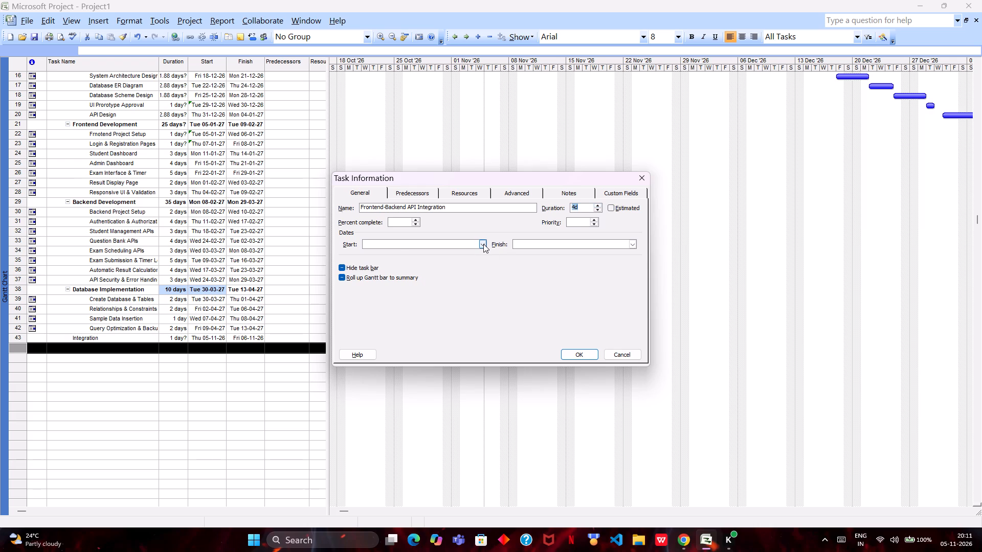
{"action": "left_click", "coordinate": [483, 244]}
{"action": "triple_click", "coordinate": [480, 255]}
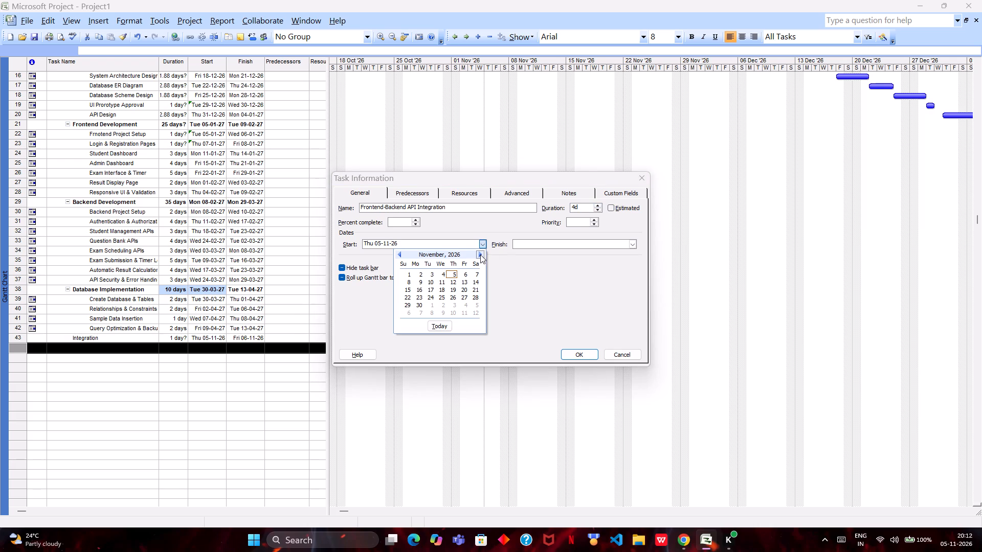
{"action": "left_click", "coordinate": [480, 255]}
{"action": "left_click", "coordinate": [480, 255]}
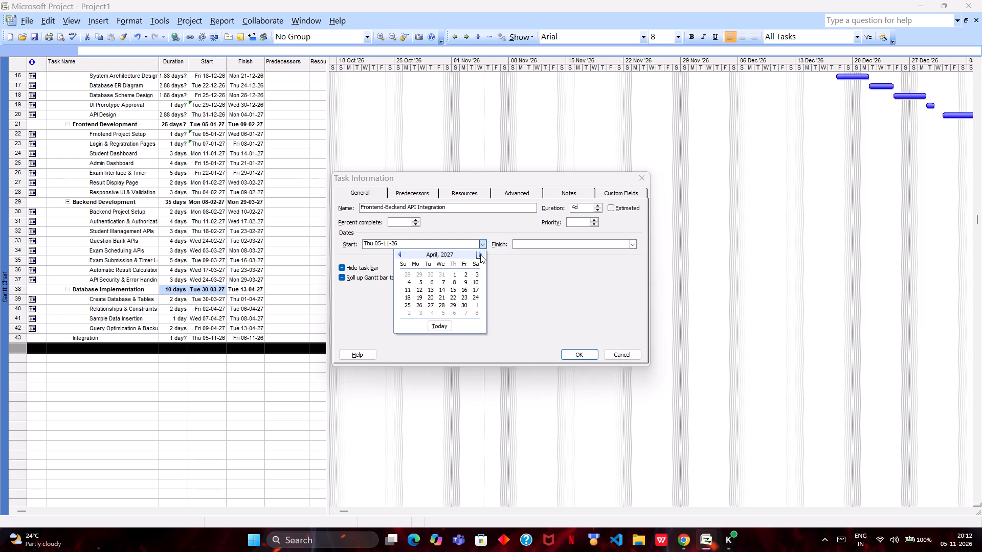
{"action": "left_click", "coordinate": [440, 291]}
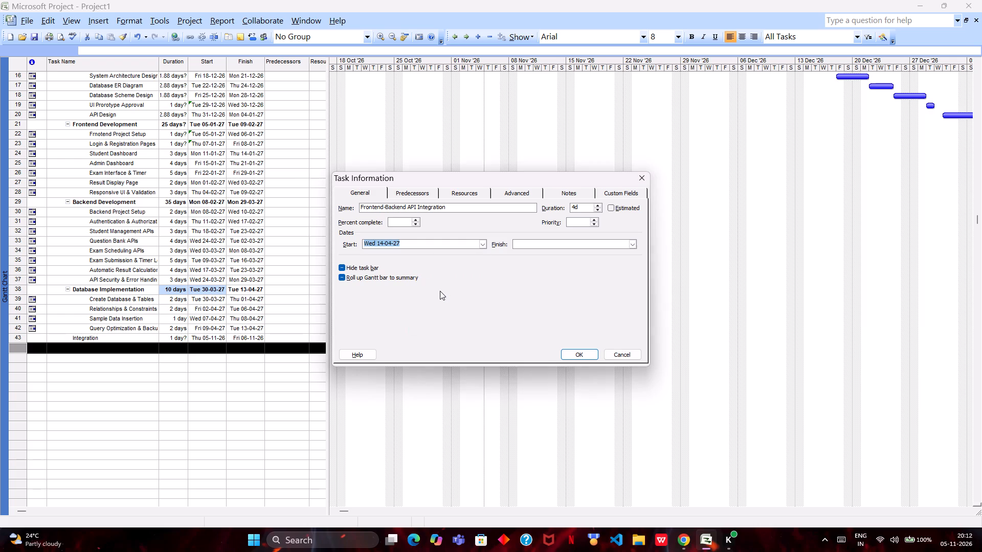
{"action": "left_click", "coordinate": [568, 351]}
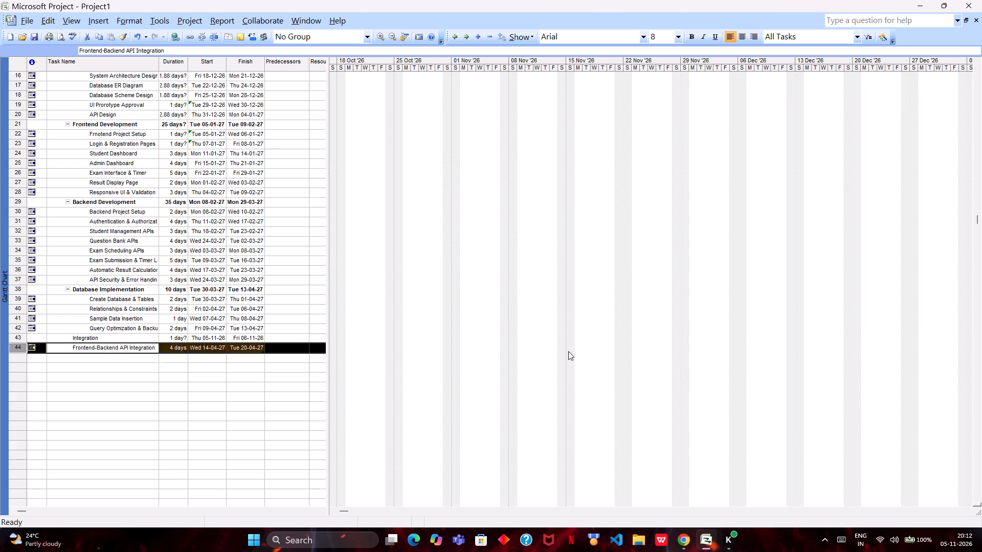
Indent the Frontend-Backend API Integration task to make it a subtask of Integration.
{"action": "right_click", "coordinate": [41, 350]}
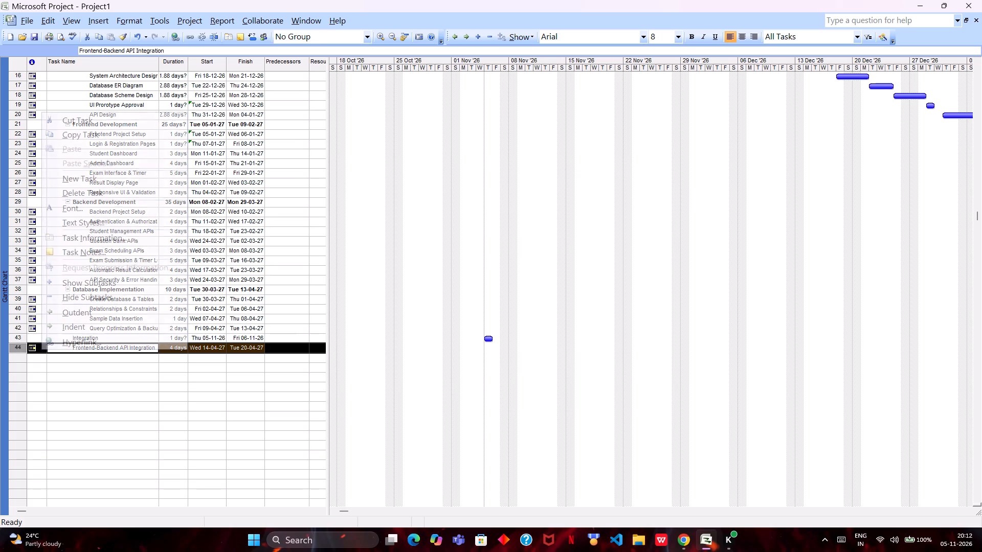
{"action": "left_click", "coordinate": [68, 331]}
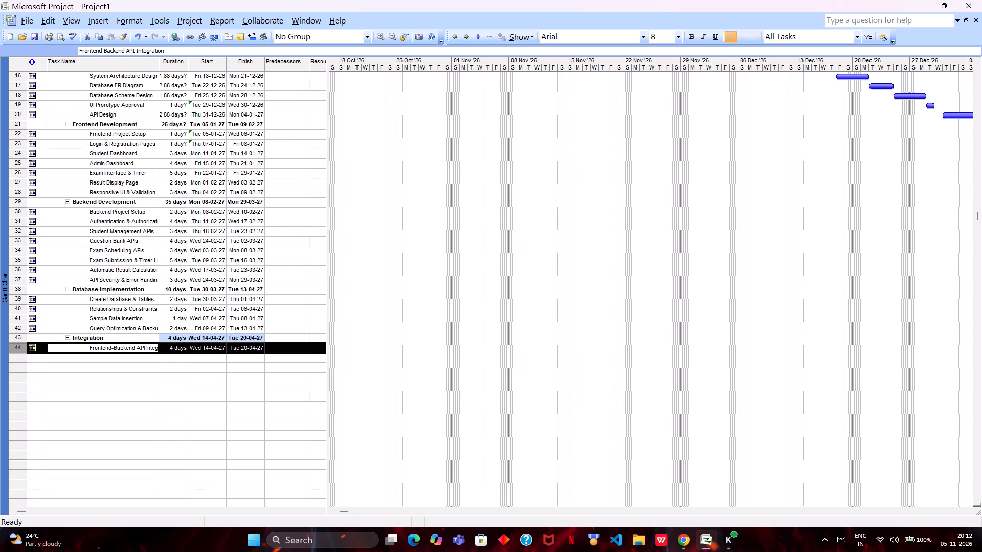
Enter "DatabaseIntegration" as the name of a new task in the empty row directly below Frontend-Backend API Integration.
{"action": "double_click", "coordinate": [105, 356]}
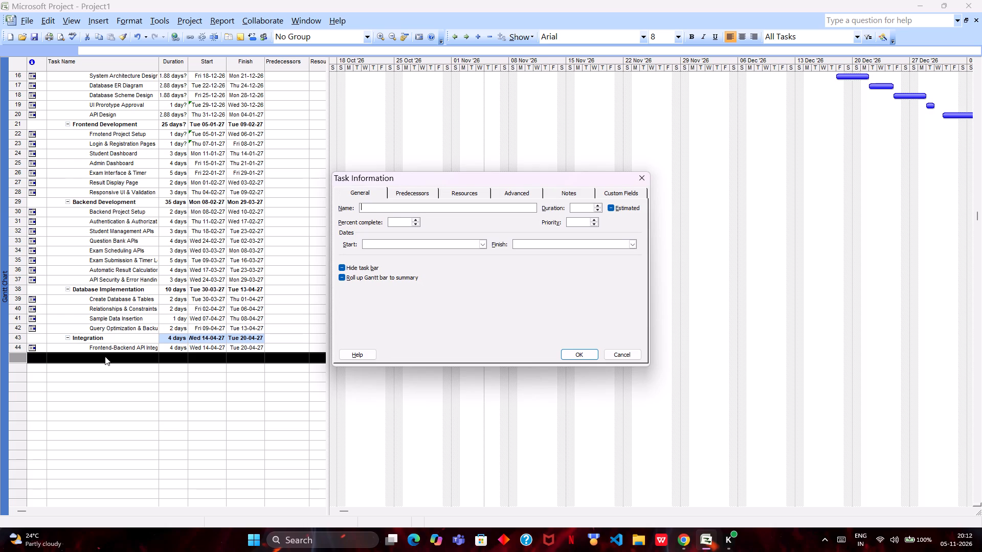
{"action": "type", "text": "Database"}
{"action": "key", "text": "shift+i"}
{"action": "key", "text": "n"}
{"action": "key", "text": "t"}
{"action": "type", "text": "egration"}
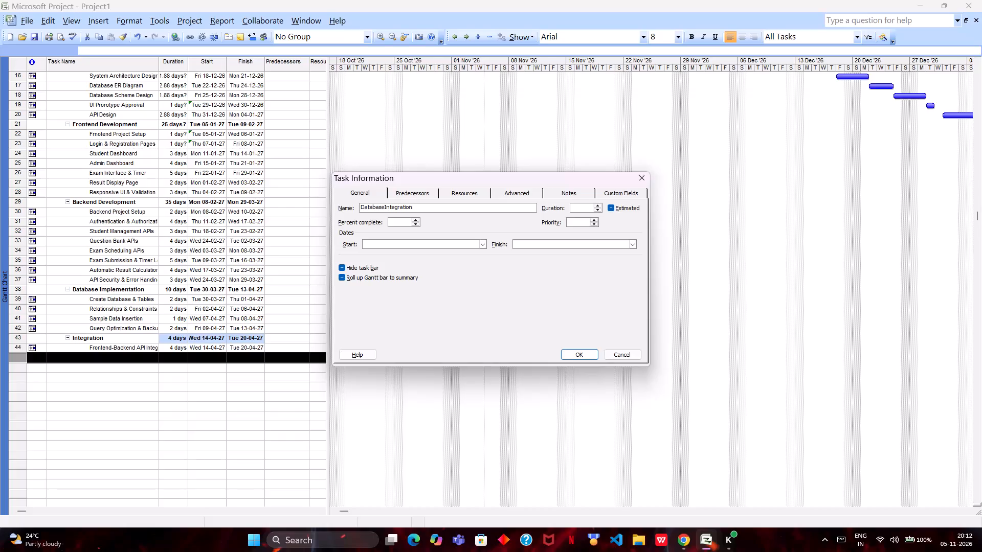
Give the DatabaseIntegration task a duration of 2 days and a start date of 21-04-27.
{"action": "double_click", "coordinate": [598, 205]}
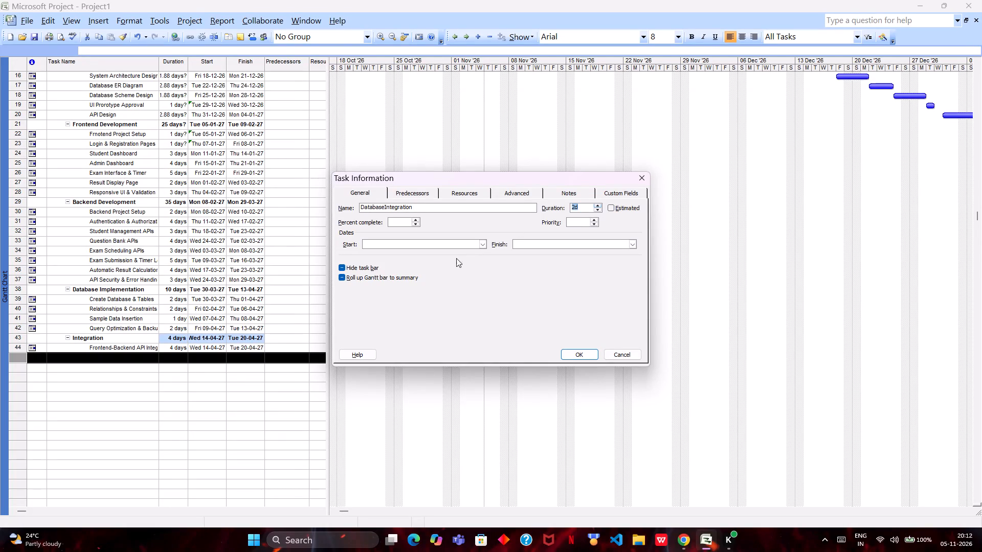
{"action": "left_click", "coordinate": [486, 243]}
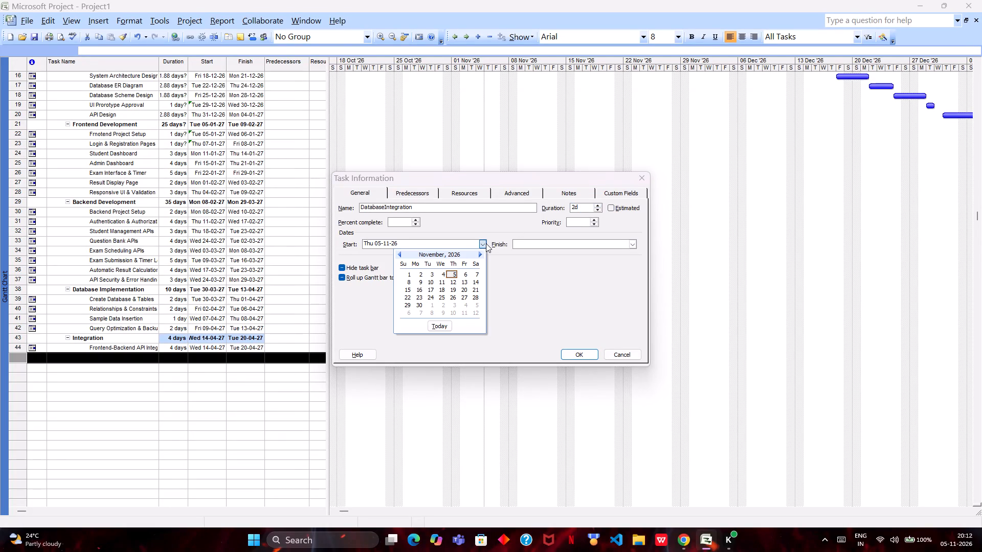
{"action": "double_click", "coordinate": [479, 259]}
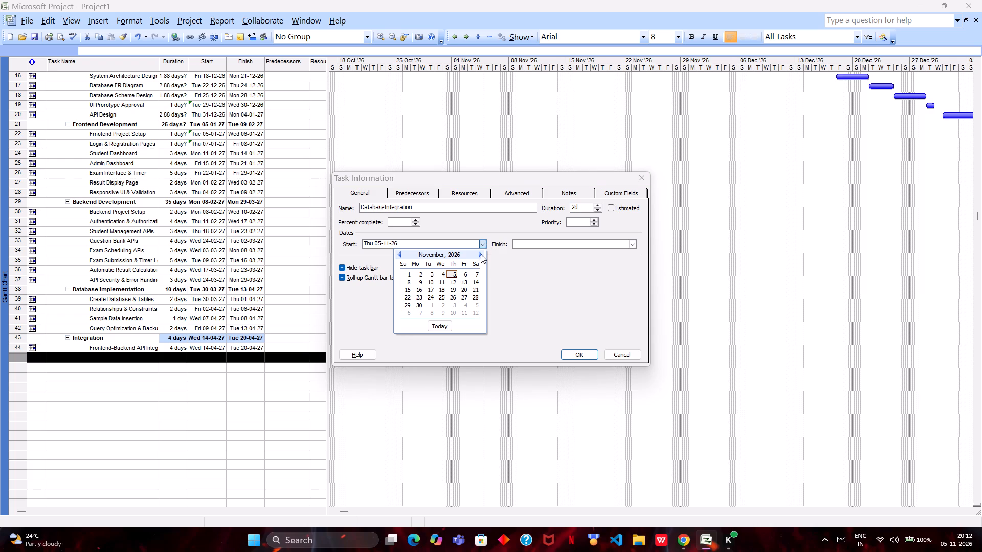
{"action": "triple_click", "coordinate": [482, 254]}
{"action": "left_click", "coordinate": [482, 254]}
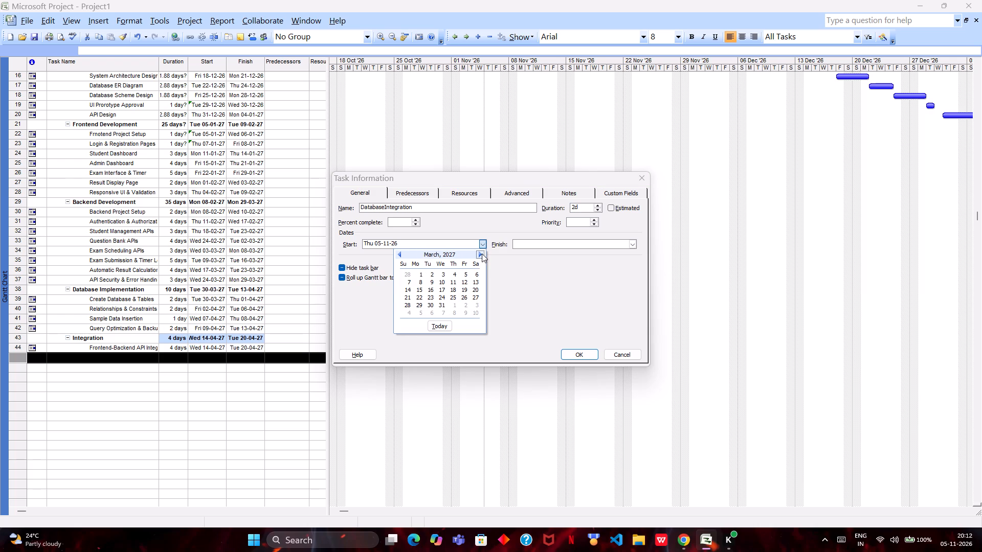
{"action": "left_click", "coordinate": [482, 254]}
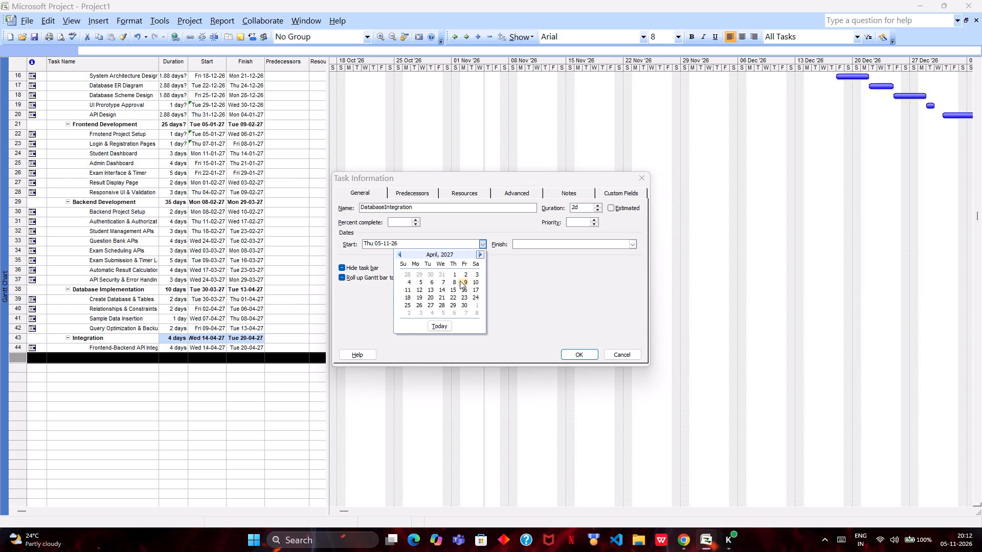
{"action": "left_click", "coordinate": [441, 299]}
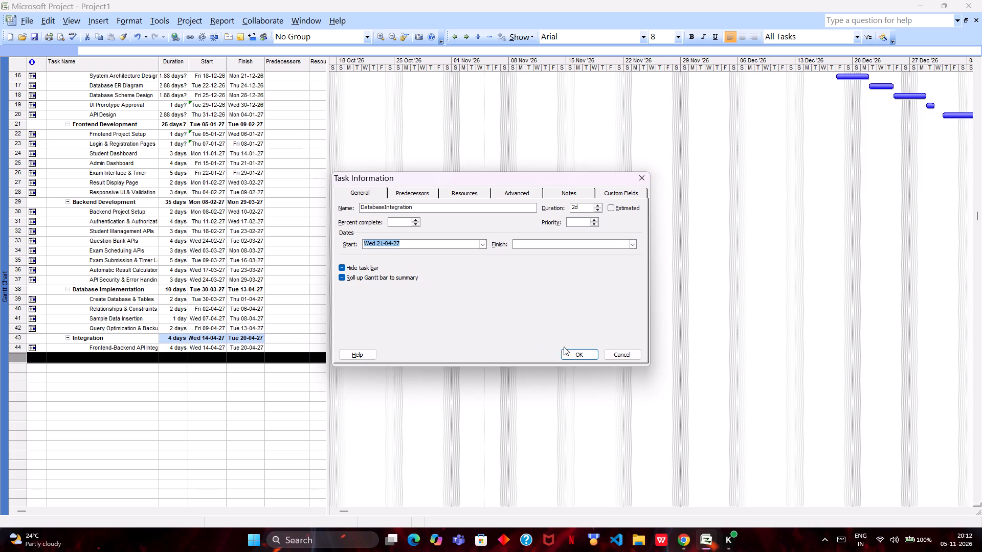
{"action": "left_click", "coordinate": [566, 358]}
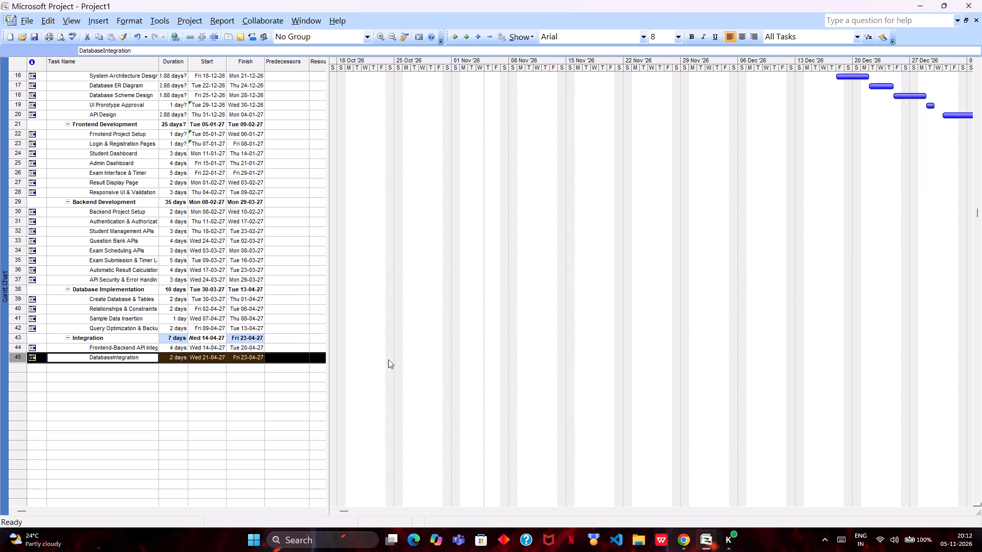
Enter "Authentication & ExamFlow Integration" as the name of a new task in the empty row directly below DatabaseIntegration.
{"action": "double_click", "coordinate": [142, 370]}
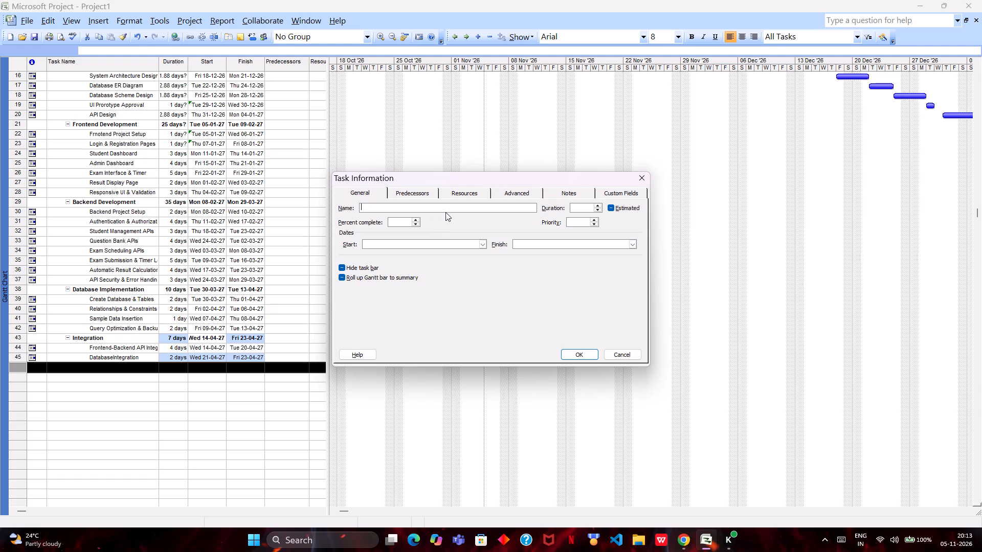
{"action": "key", "text": "shift+a"}
{"action": "type", "text": "ut"}
{"action": "key", "text": "h"}
{"action": "type", "text": "en"}
{"action": "type", "text": "ti"}
{"action": "type", "text": "cation"}
{"action": "key", "text": "space"}
{"action": "type", "text": "& Exam"}
{"action": "type", "text": "Flow In"}
{"action": "key", "text": "t"}
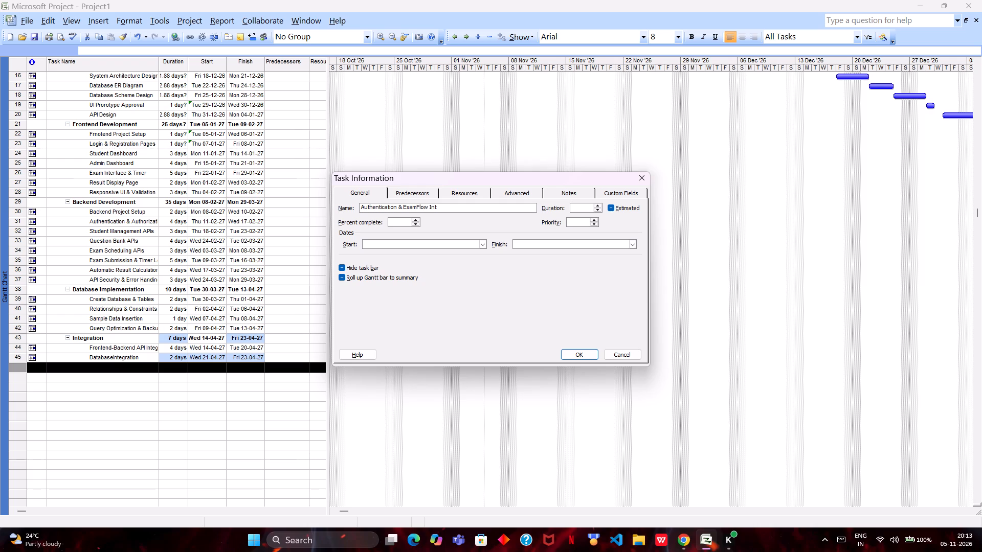
{"action": "type", "text": "egra"}
{"action": "type", "text": "tion"}
Give the Authentication & ExamFlow Integration task a duration of 3 days and a start date of 26-04-27.
{"action": "triple_click", "coordinate": [598, 203]}
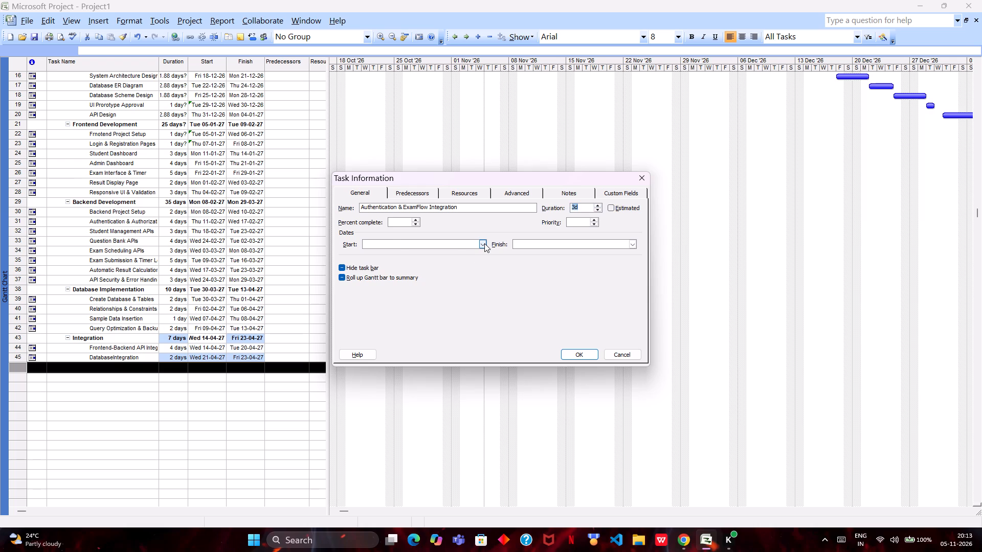
{"action": "left_click", "coordinate": [484, 243]}
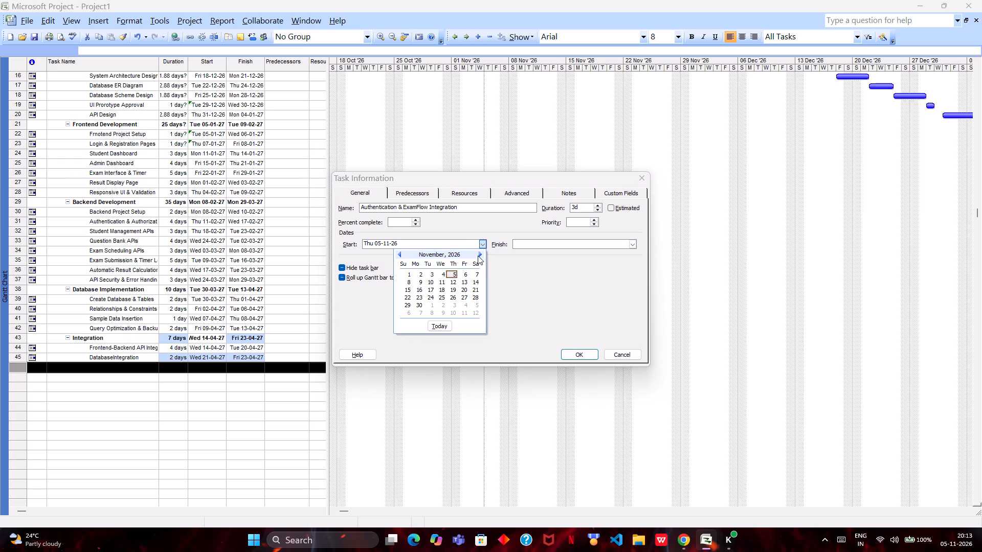
{"action": "triple_click", "coordinate": [479, 255]}
{"action": "left_click", "coordinate": [479, 255]}
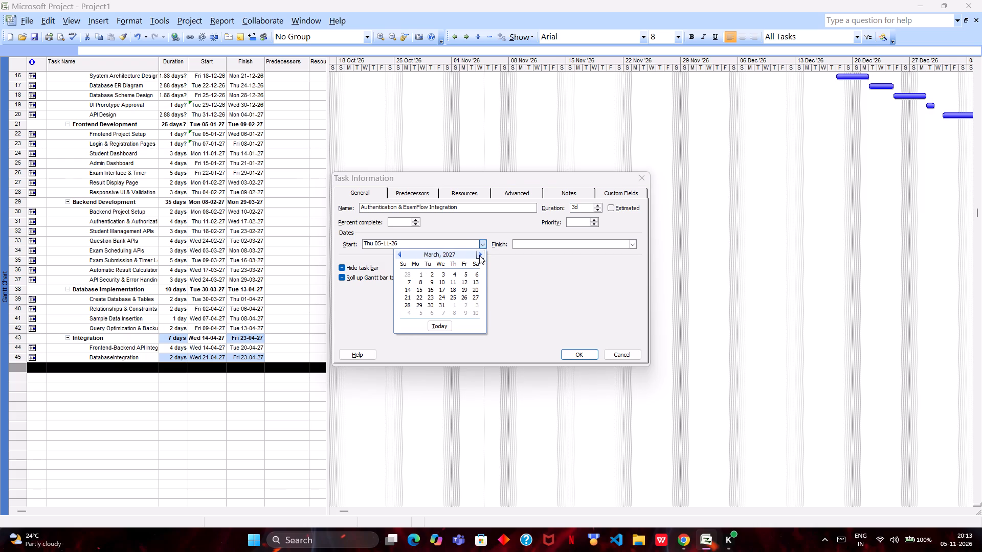
{"action": "left_click", "coordinate": [479, 255]}
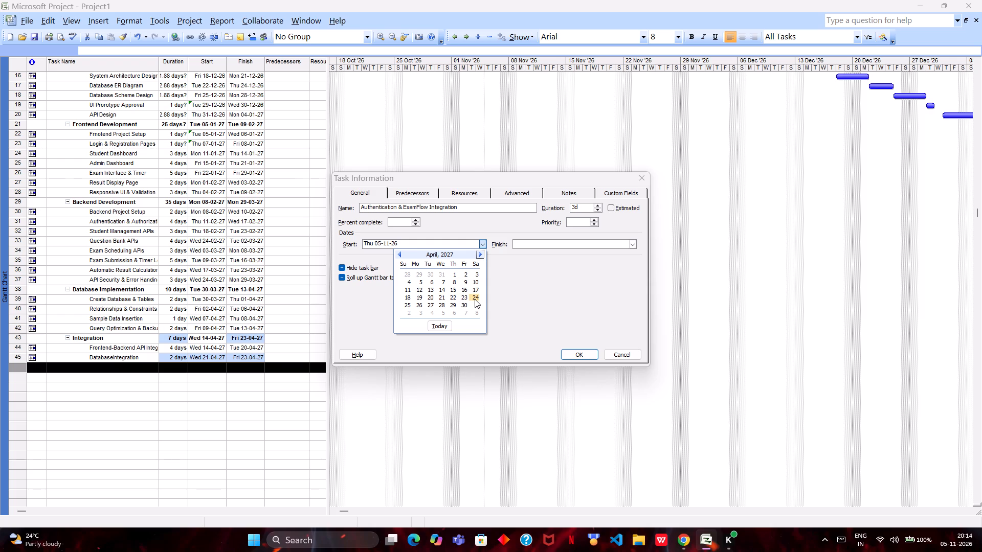
{"action": "left_click", "coordinate": [416, 304]}
{"action": "left_click", "coordinate": [578, 353]}
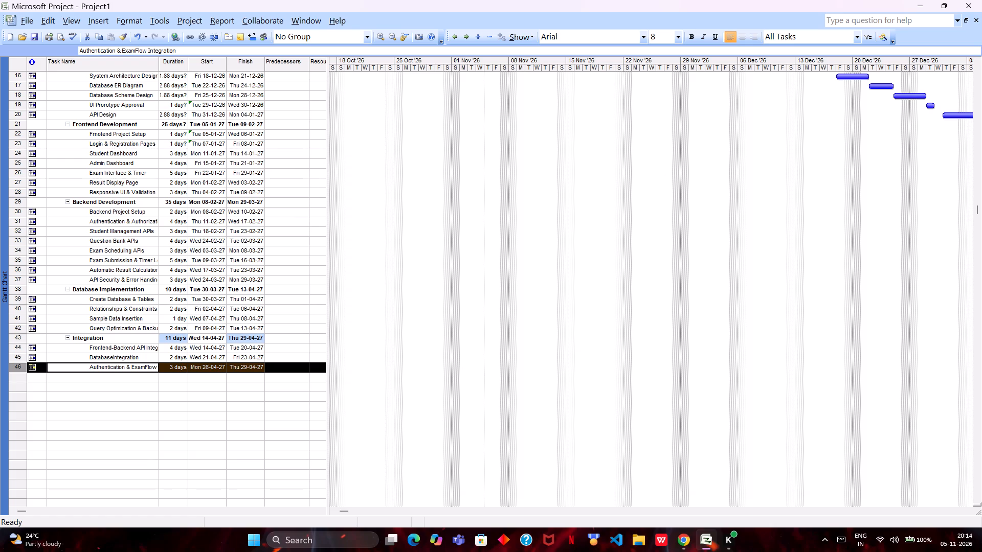
Add a new task named "Software Testing" in the empty row directly below Authentication & ExamFlow Integration.
{"action": "double_click", "coordinate": [143, 380]}
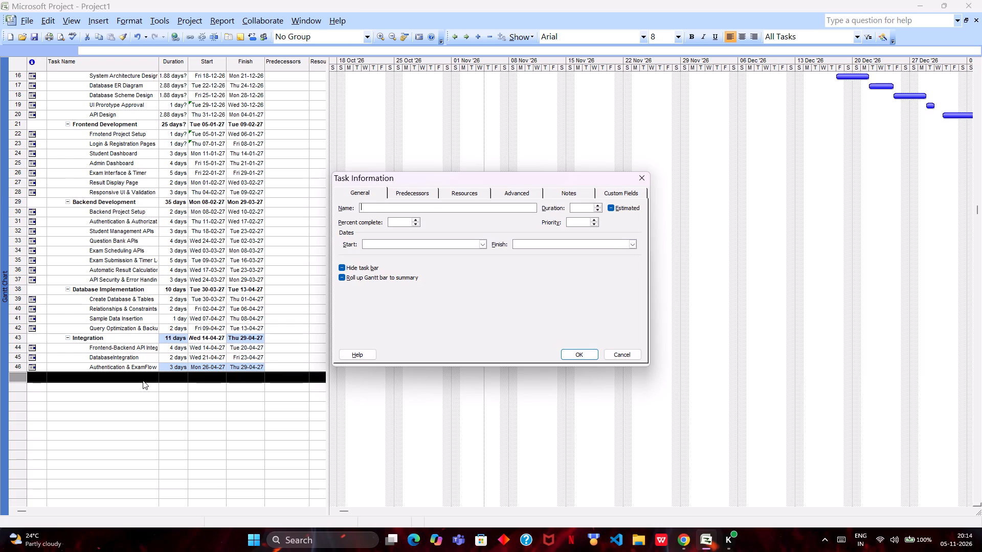
{"action": "type", "text": "So"}
{"action": "type", "text": "ft"}
{"action": "type", "text": "ware"}
{"action": "key", "text": "space"}
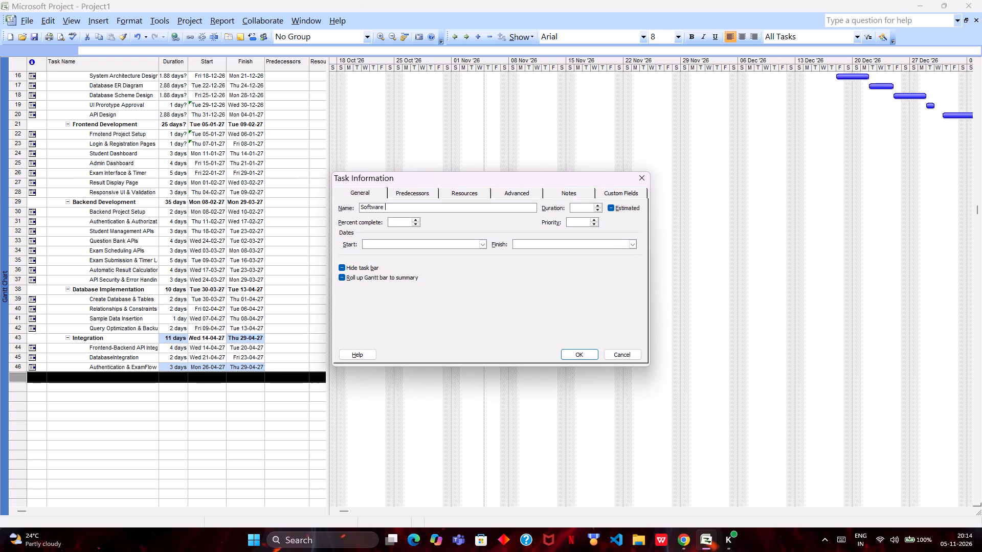
{"action": "type", "text": "Testing"}
{"action": "key", "text": "Return"}
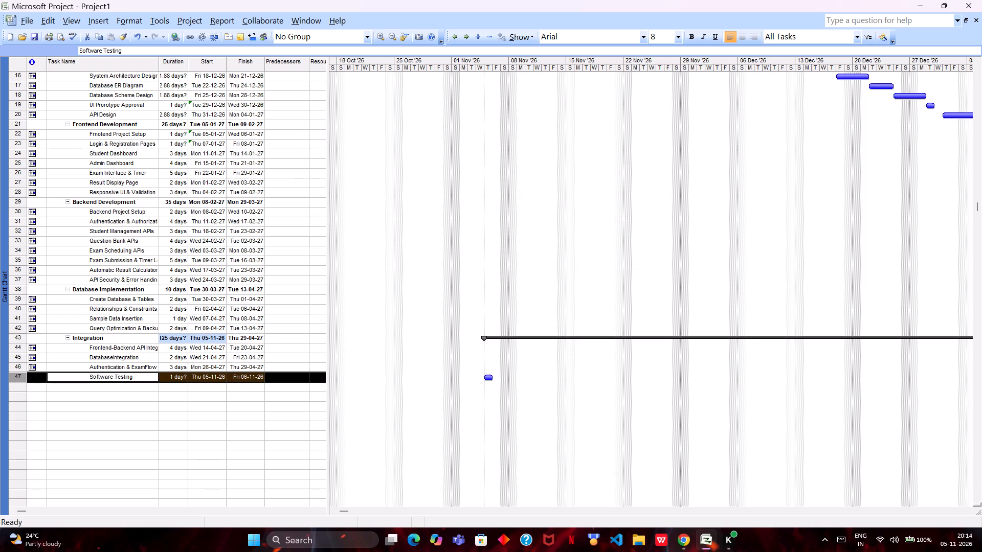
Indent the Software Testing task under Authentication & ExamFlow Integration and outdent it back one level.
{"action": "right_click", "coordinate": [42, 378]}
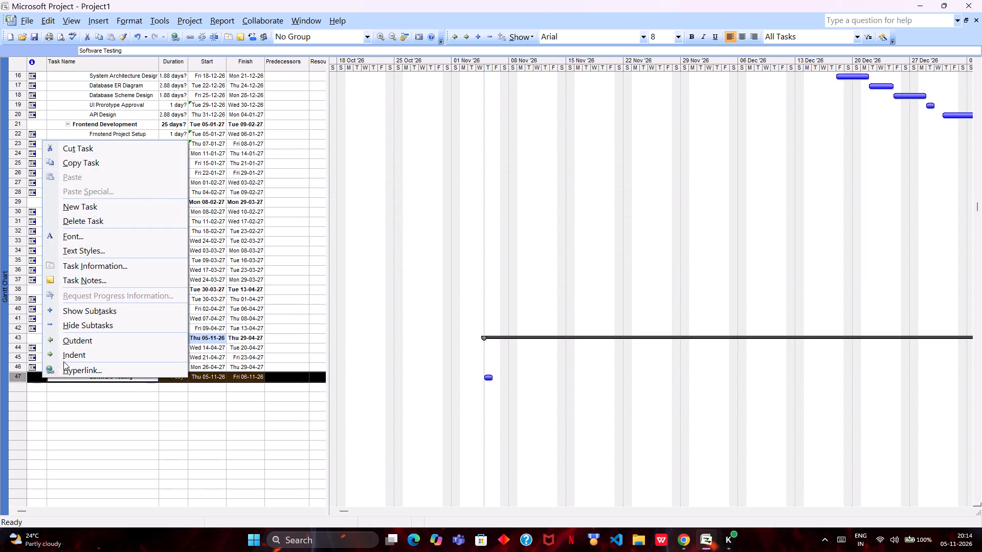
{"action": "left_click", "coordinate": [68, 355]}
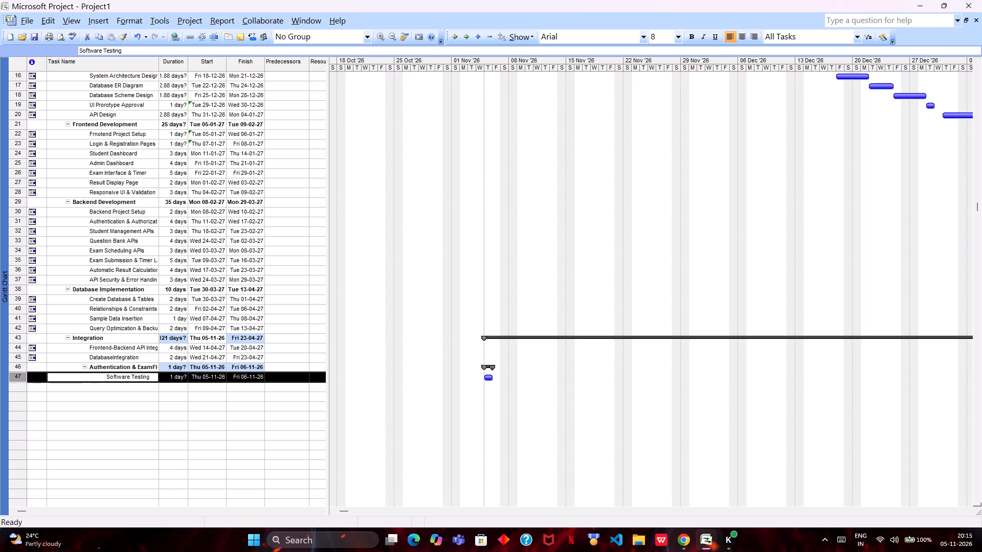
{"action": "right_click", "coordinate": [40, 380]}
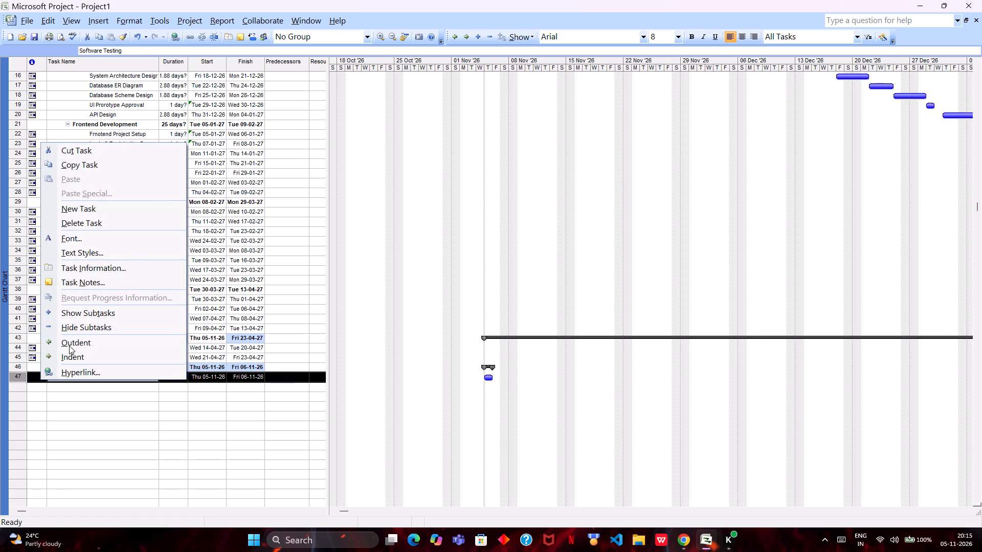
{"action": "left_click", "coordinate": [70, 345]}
Outdent the Software Testing task to the same level as the Integration phase.
{"action": "right_click", "coordinate": [40, 374]}
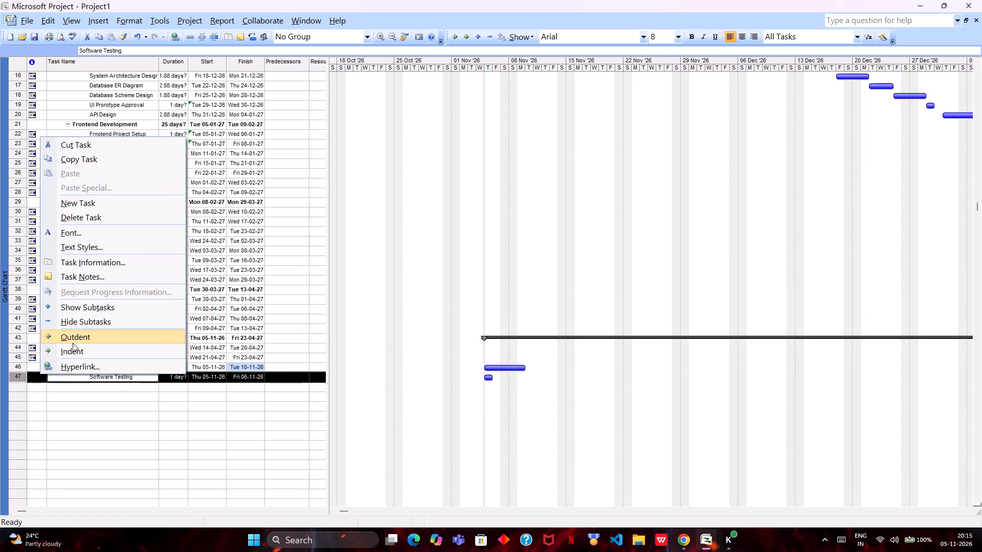
{"action": "left_click", "coordinate": [75, 342]}
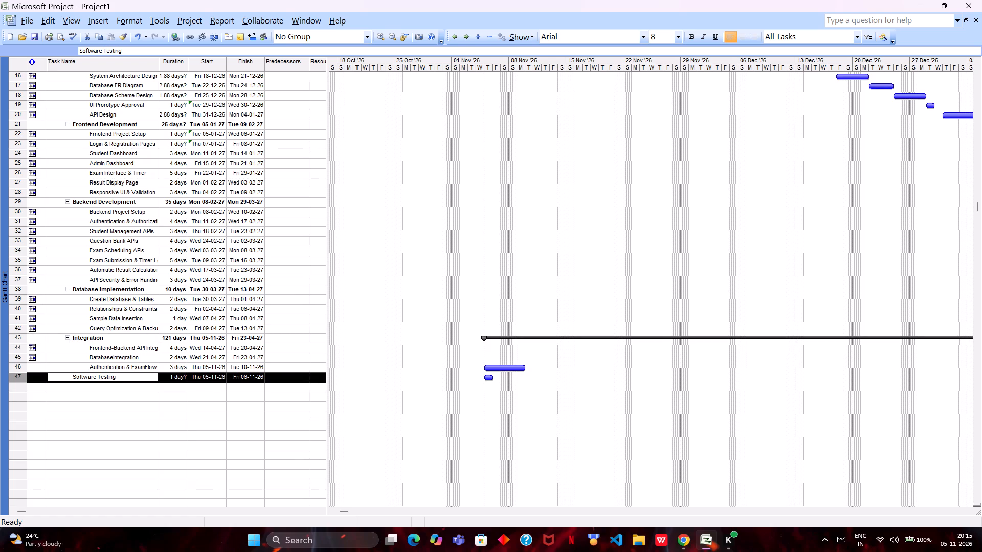
Set the start date of the Authentication & ExamFlow Integration task to 26-04-27.
{"action": "left_click", "coordinate": [204, 368]}
{"action": "left_click", "coordinate": [219, 364]}
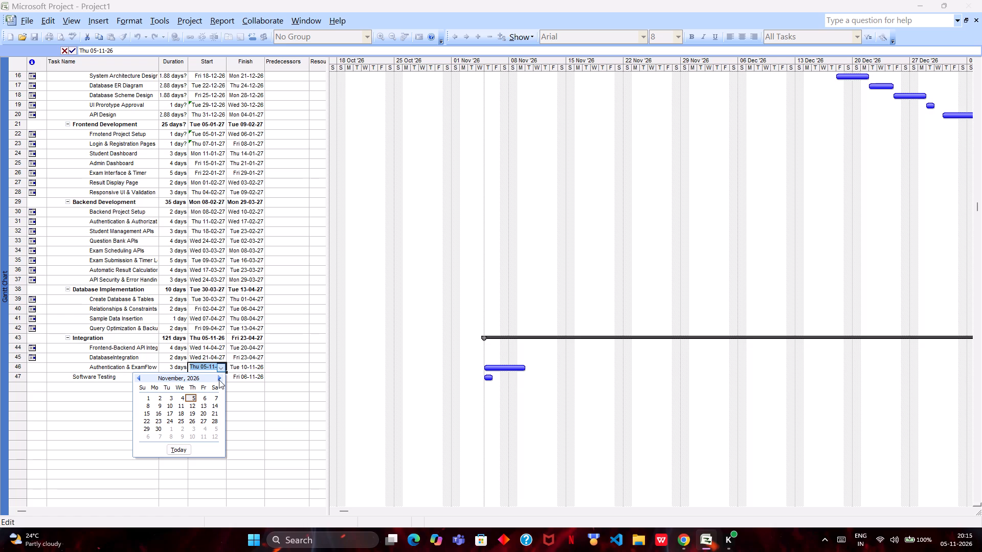
{"action": "triple_click", "coordinate": [219, 376]}
{"action": "left_click", "coordinate": [219, 376]}
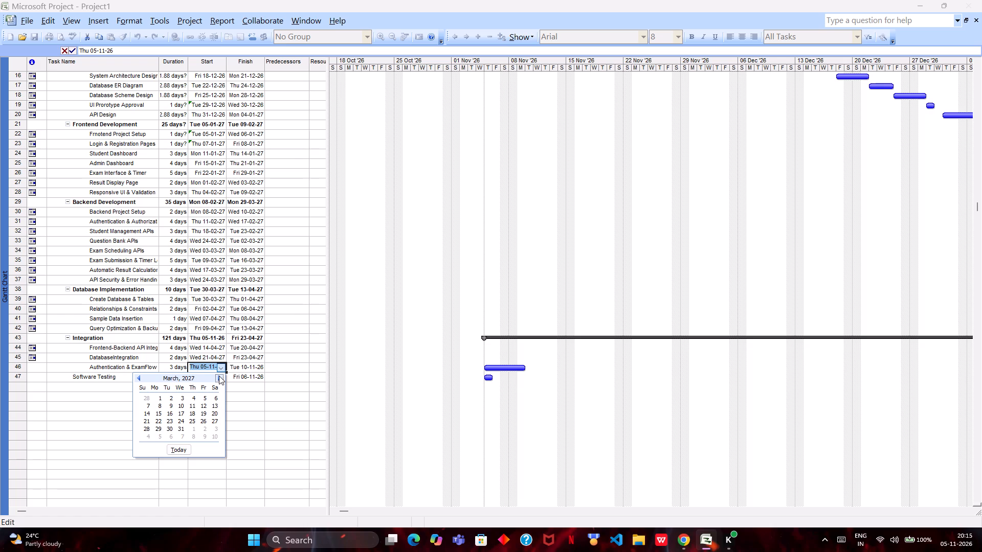
{"action": "left_click", "coordinate": [219, 376]}
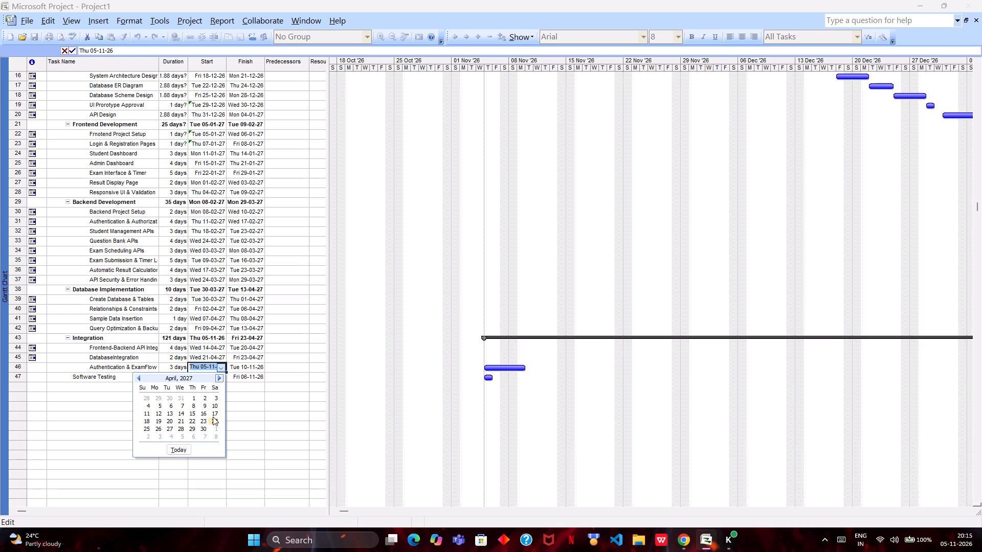
{"action": "left_click", "coordinate": [160, 427]}
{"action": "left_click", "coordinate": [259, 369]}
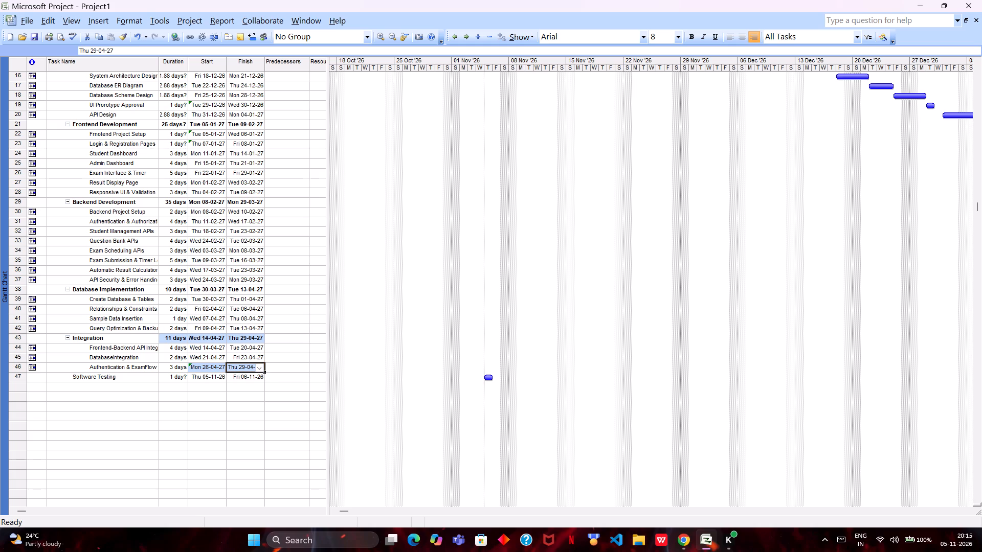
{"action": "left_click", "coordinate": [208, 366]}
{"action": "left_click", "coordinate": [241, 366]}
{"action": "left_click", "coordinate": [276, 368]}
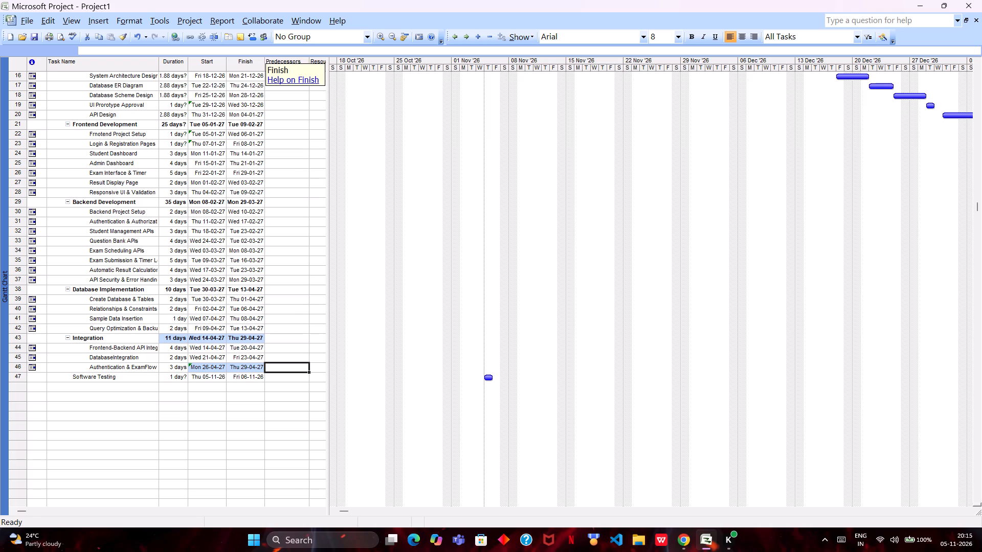
Widen the Finish column slightly and widen the Task Name column to show more of the long task names.
{"action": "left_click_drag", "start_coordinate": [262, 61], "coordinate": [270, 62]}
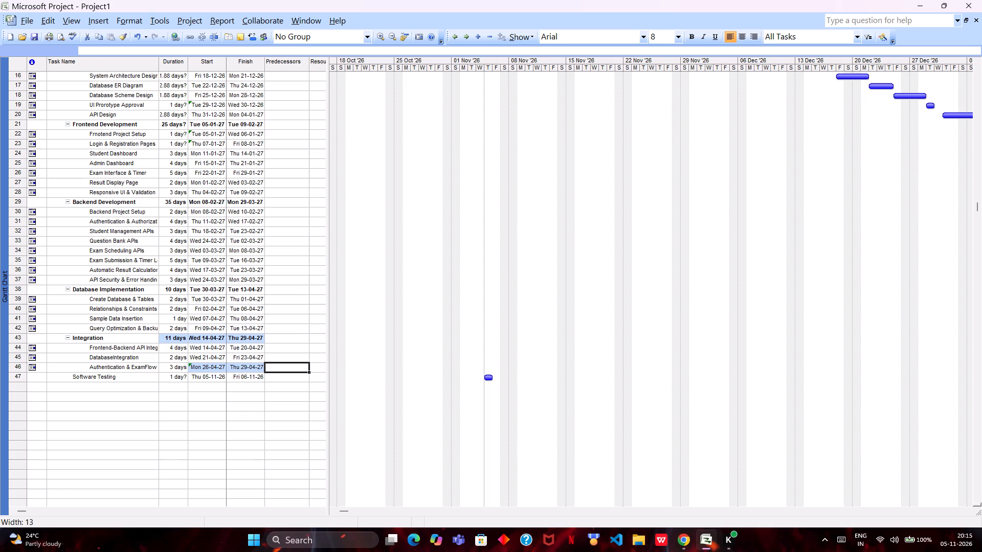
{"action": "left_click_drag", "start_coordinate": [270, 62], "coordinate": [270, 62]}
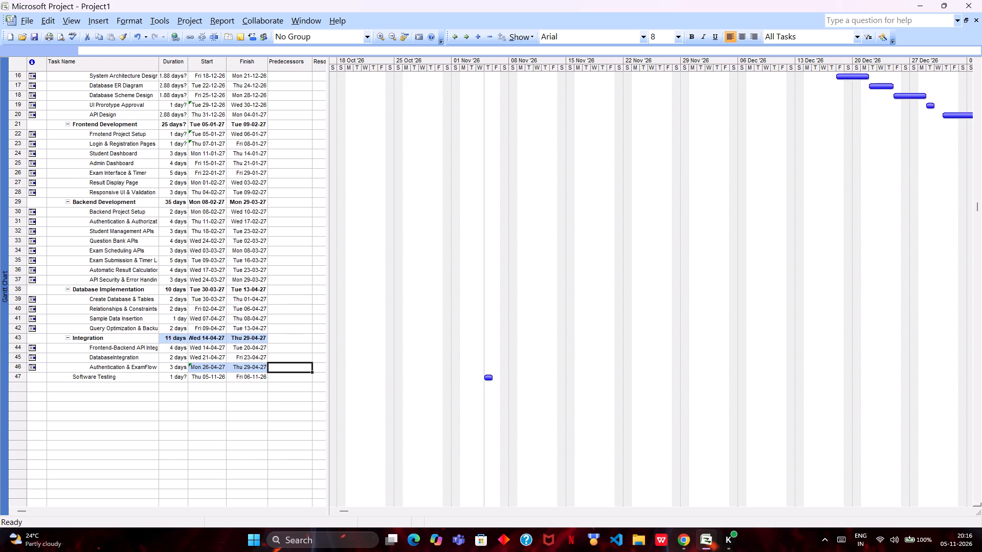
{"action": "left_click_drag", "start_coordinate": [158, 66], "coordinate": [172, 65]}
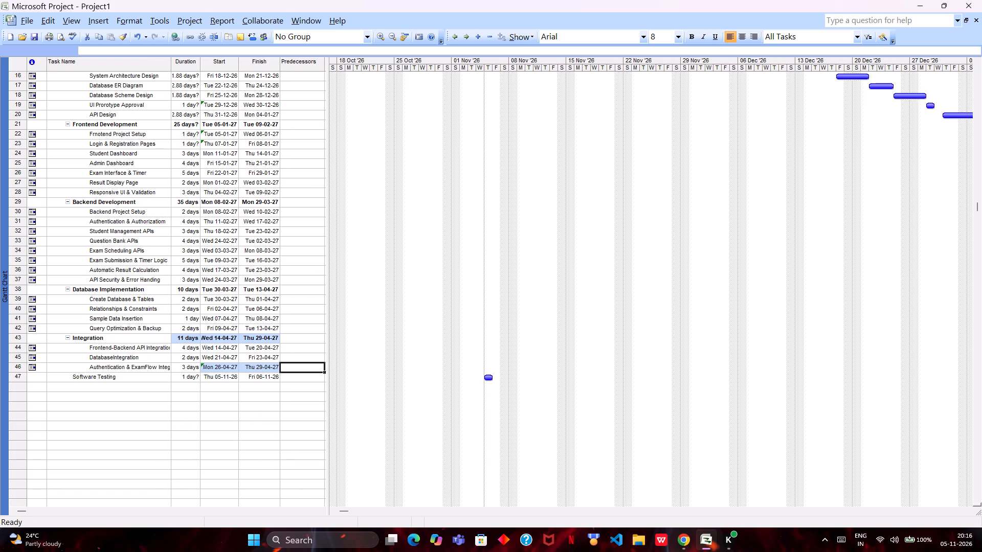
Start a new task in the empty row below Software Testing and name it "Prepare Test Plan & Test Cases".
{"action": "scroll", "coordinate": [146, 251], "scroll_direction": "down", "scroll_amount": 1}
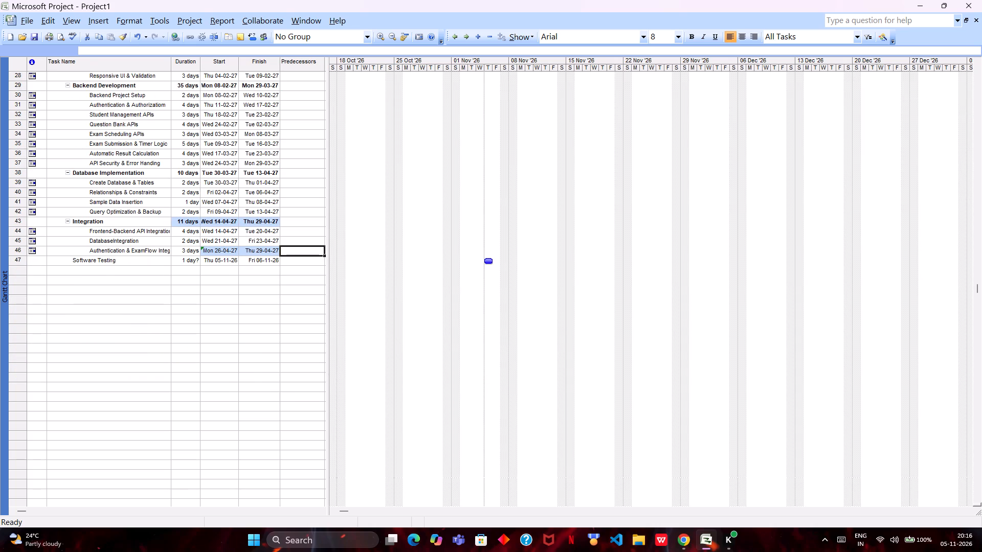
{"action": "left_click", "coordinate": [71, 273]}
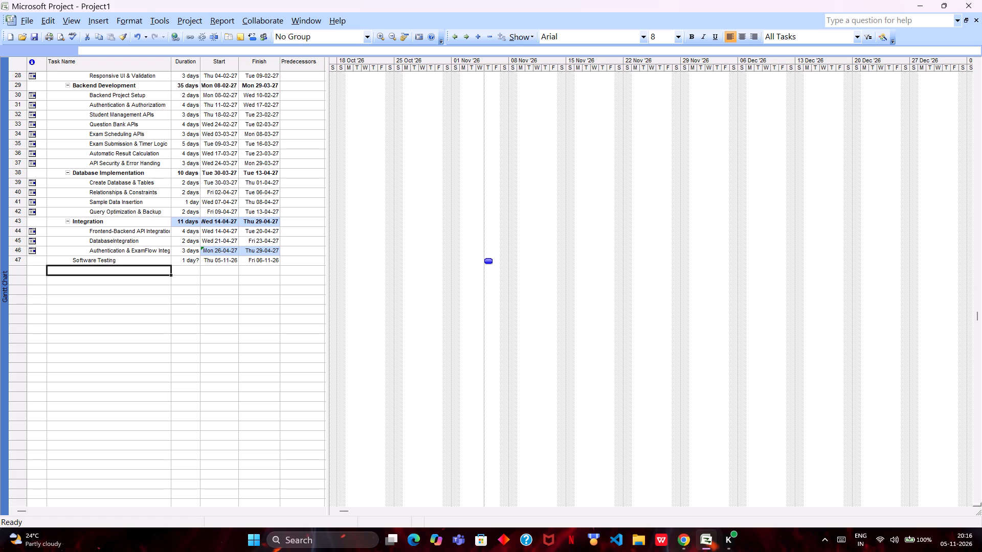
{"action": "double_click", "coordinate": [74, 270]}
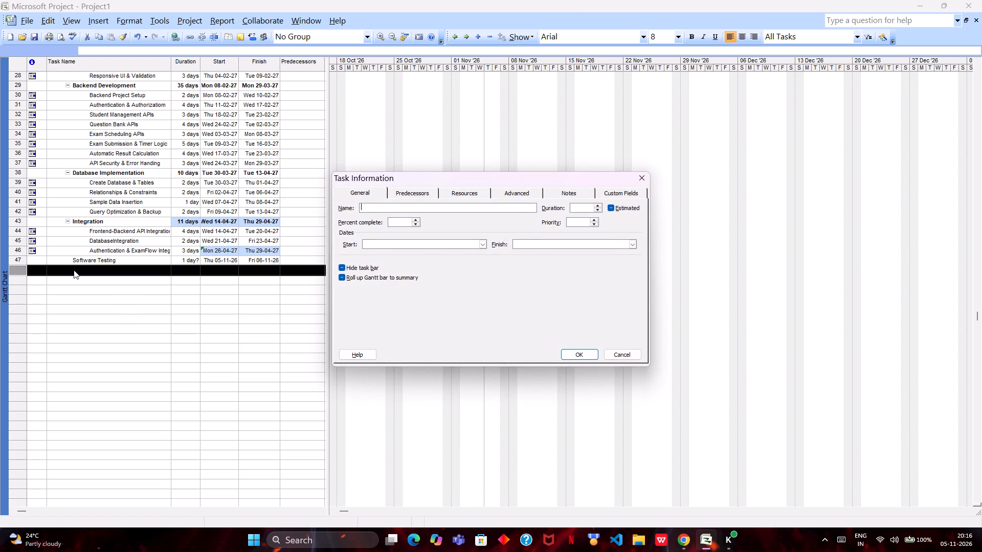
{"action": "type", "text": "Pre"}
{"action": "type", "text": "pare Test"}
{"action": "key", "text": "space"}
{"action": "type", "text": "P"}
{"action": "type", "text": "lan"}
{"action": "key", "text": "space"}
{"action": "type", "text": "& TE"}
{"action": "key", "text": "BackSpace"}
{"action": "type", "text": "es"}
{"action": "key", "text": "t"}
{"action": "key", "text": "space"}
{"action": "key", "text": "shift+c"}
{"action": "type", "text": "ases"}
Give the Prepare Test Plan & Test Cases task a duration of 3 days and a start date of 30-04-27.
{"action": "left_click", "coordinate": [600, 202]}
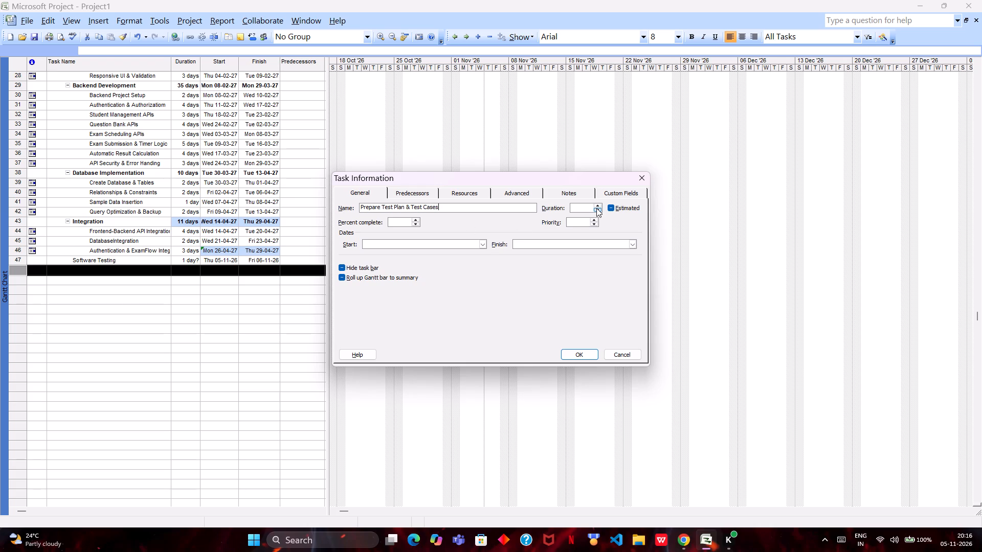
{"action": "double_click", "coordinate": [597, 205]}
{"action": "left_click", "coordinate": [597, 205]}
{"action": "left_click", "coordinate": [483, 244]}
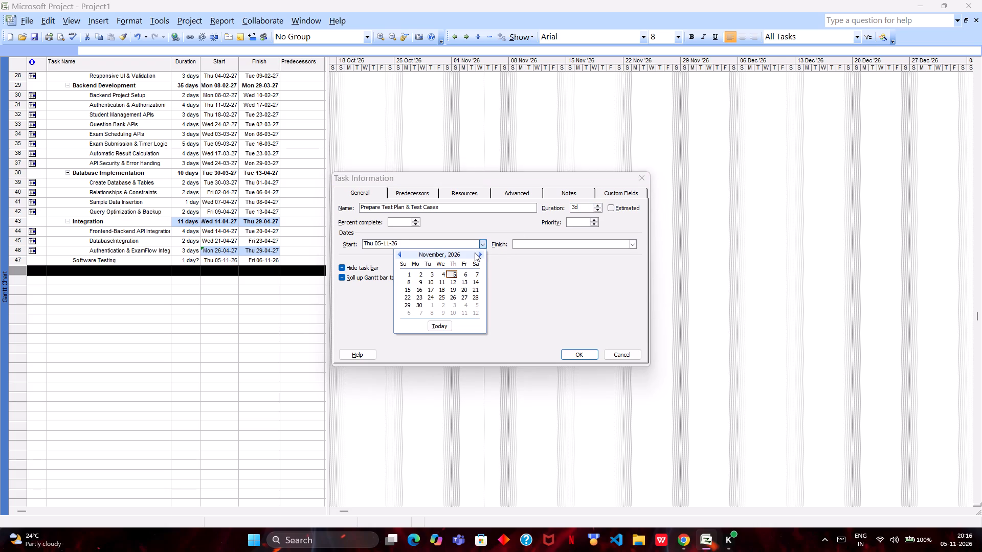
{"action": "left_click", "coordinate": [481, 254]}
{"action": "left_click", "coordinate": [481, 254]}
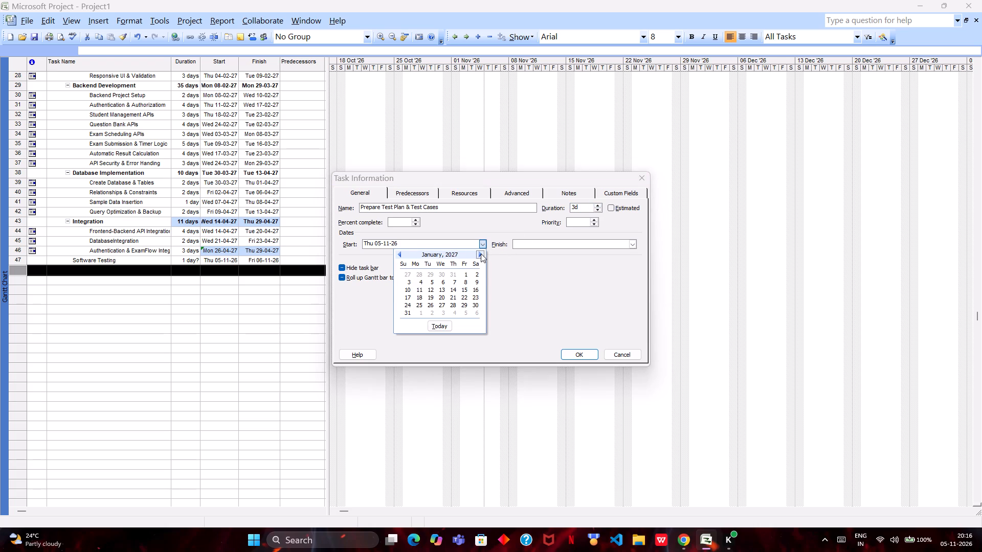
{"action": "left_click", "coordinate": [481, 254]}
{"action": "left_click", "coordinate": [481, 254]}
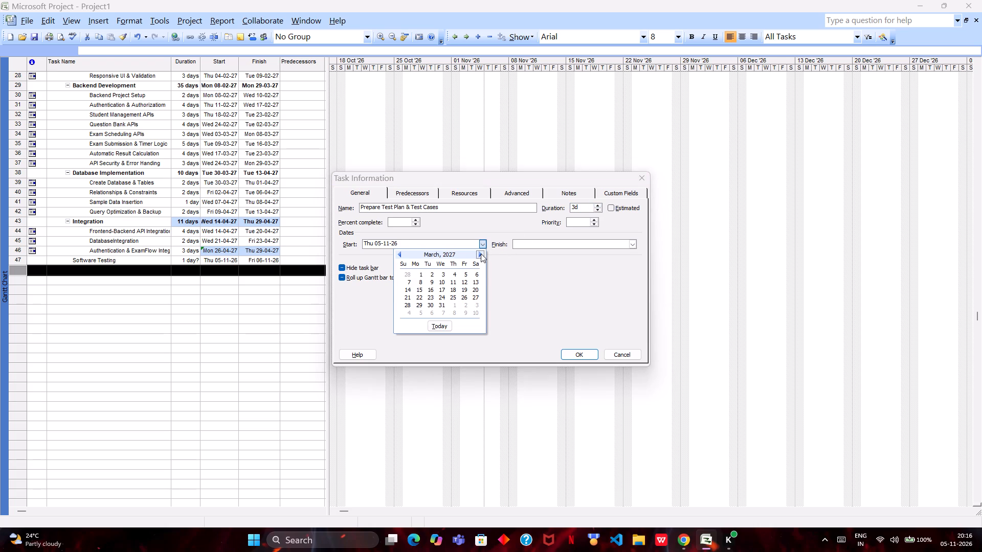
{"action": "left_click", "coordinate": [481, 254]}
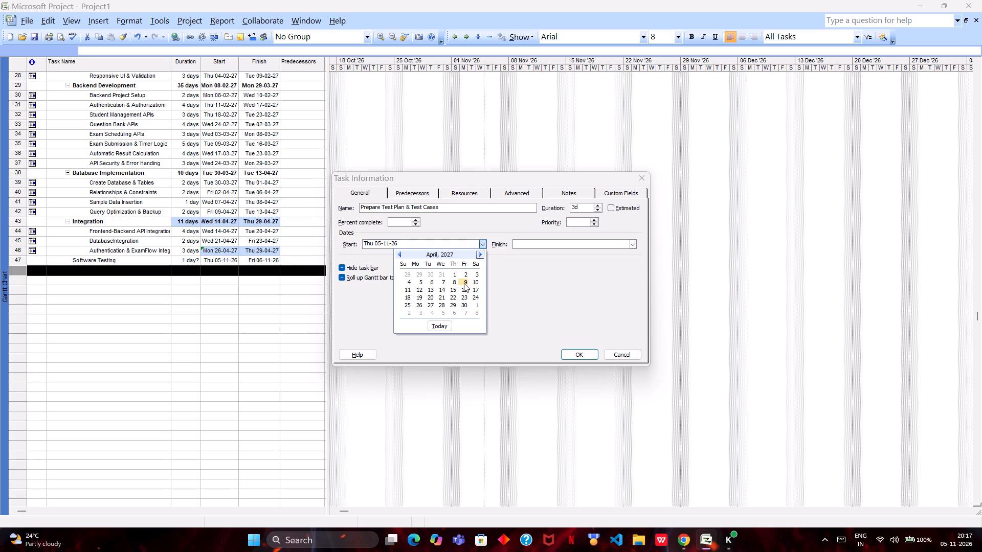
{"action": "left_click", "coordinate": [465, 303]}
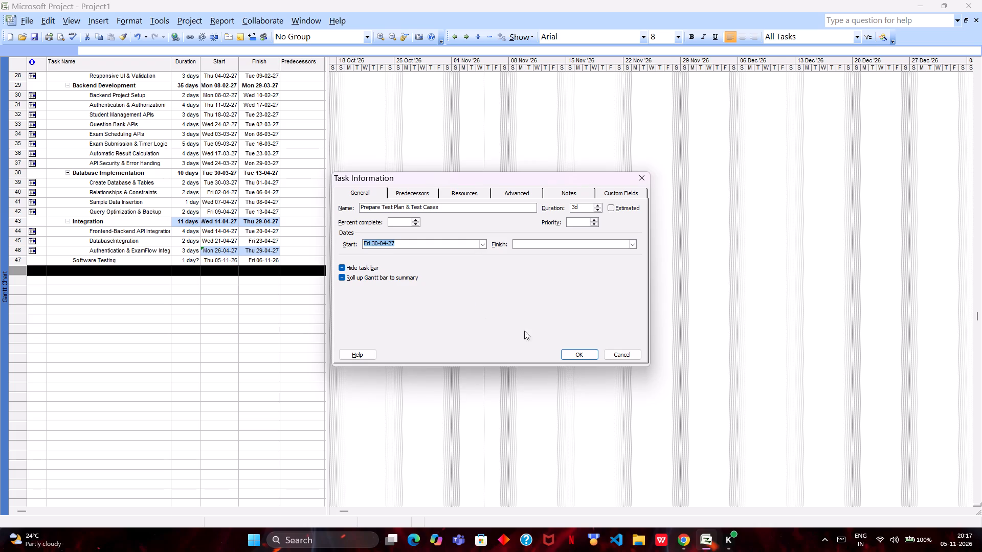
{"action": "left_click", "coordinate": [586, 350]}
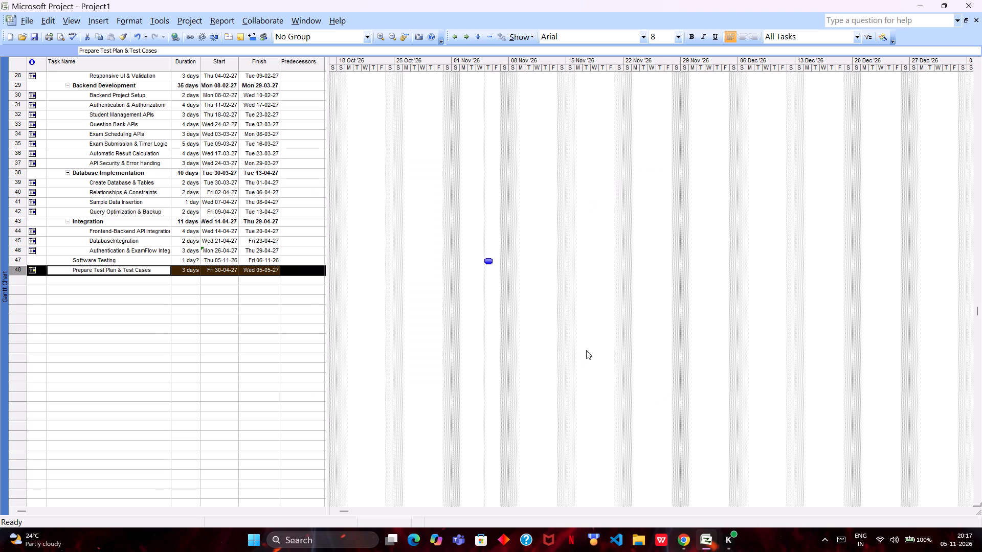
Indent the Prepare Test Plan & Test Cases task so it is a subtask of Software Testing.
{"action": "right_click", "coordinate": [41, 267]}
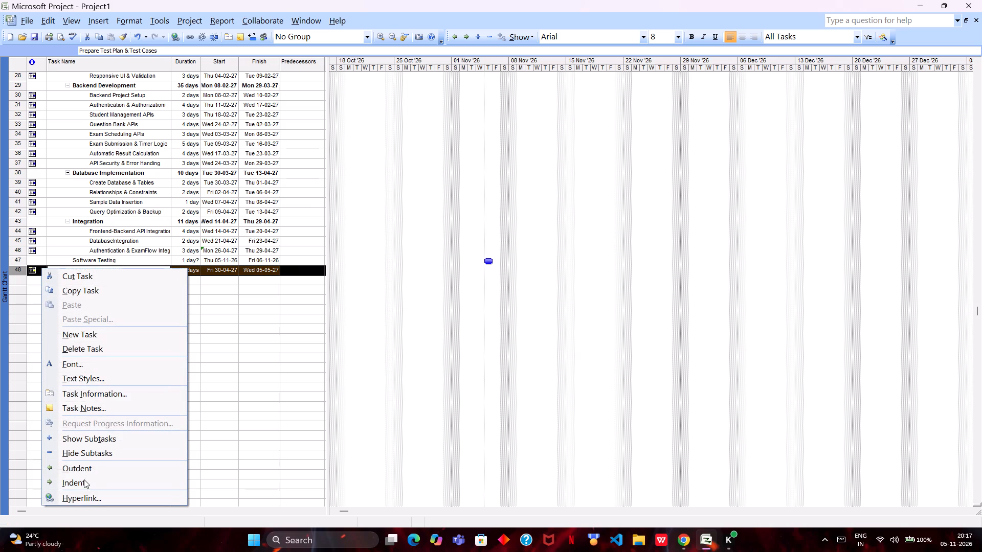
{"action": "left_click", "coordinate": [83, 480]}
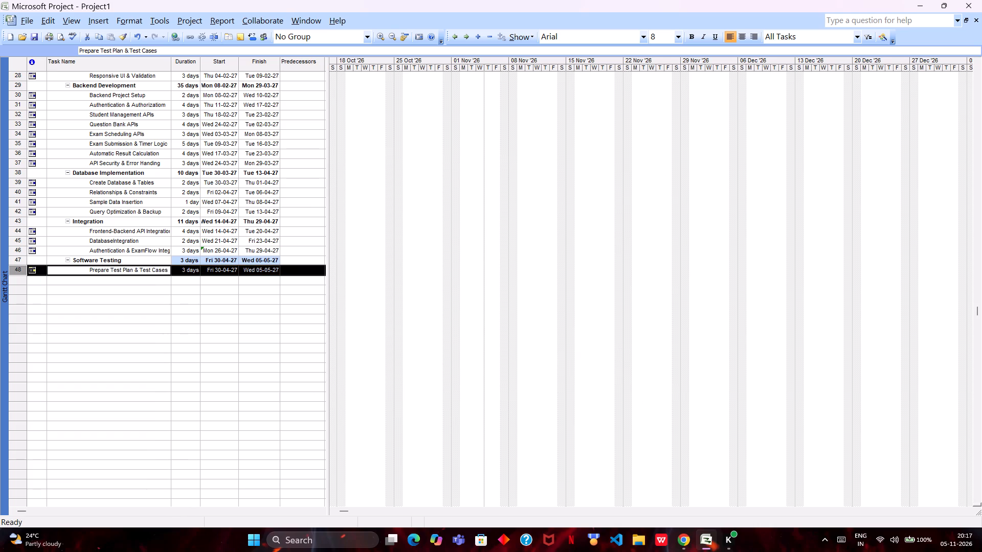
Start a new task in the row below Prepare Test Plan & Test Cases and name it "Frontend Unit Testing".
{"action": "double_click", "coordinate": [125, 282]}
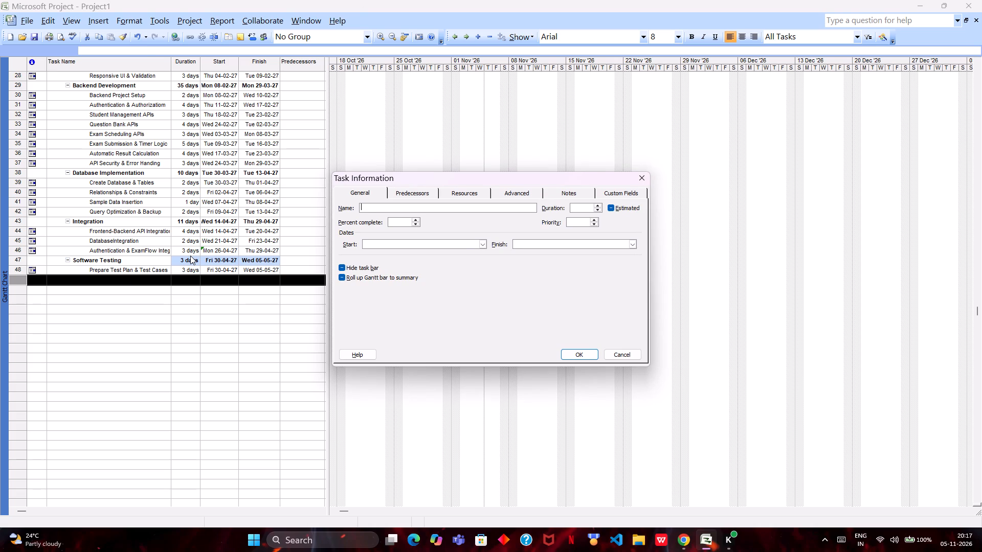
{"action": "type", "text": "Front"}
{"action": "type", "text": "end"}
{"action": "key", "text": "space"}
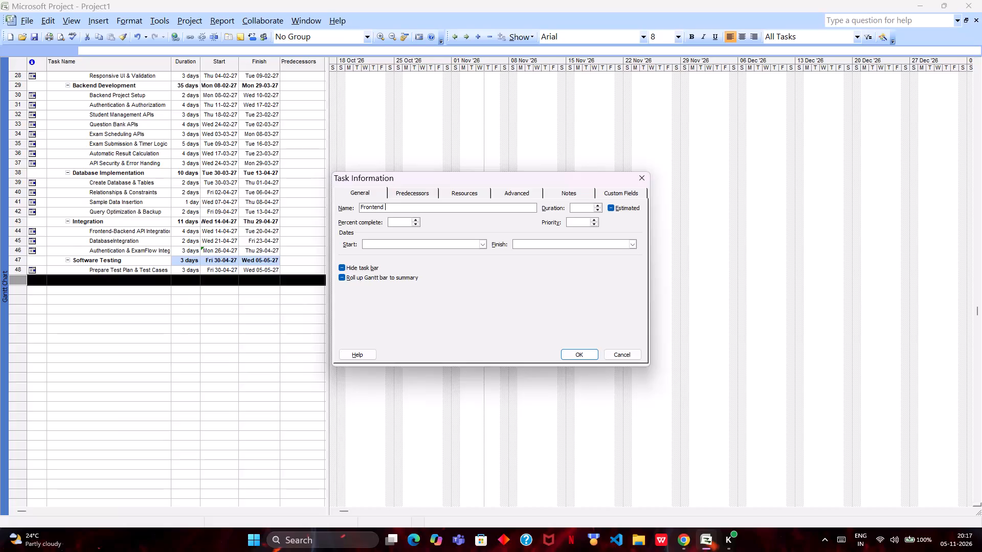
{"action": "type", "text": "U"}
{"action": "key", "text": "n"}
{"action": "type", "text": "it"}
{"action": "key", "text": "space"}
{"action": "type", "text": "Testin"}
{"action": "key", "text": "g"}
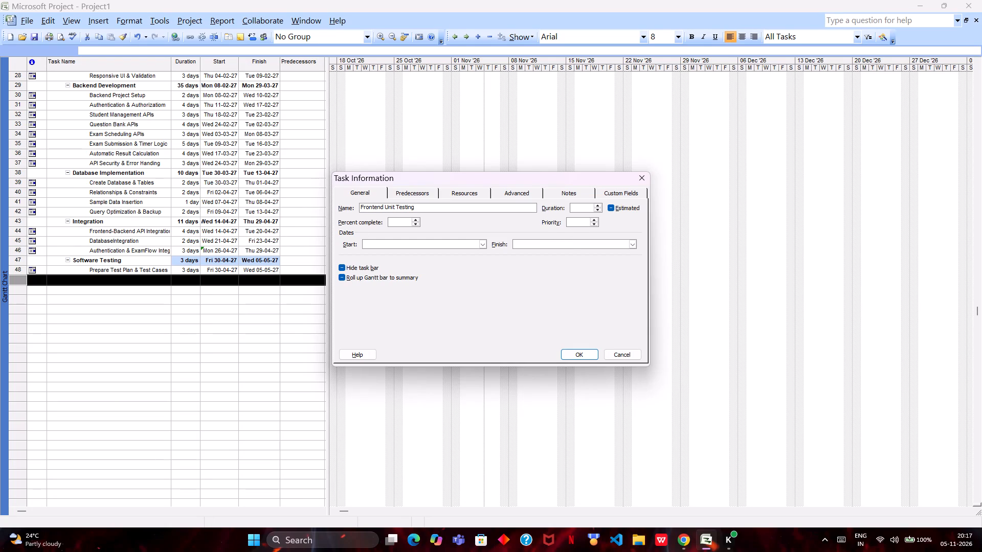
Give the Frontend Unit Testing task a duration of 3 days and a start date of 06-05-27.
{"action": "triple_click", "coordinate": [599, 206]}
{"action": "left_click", "coordinate": [483, 244]}
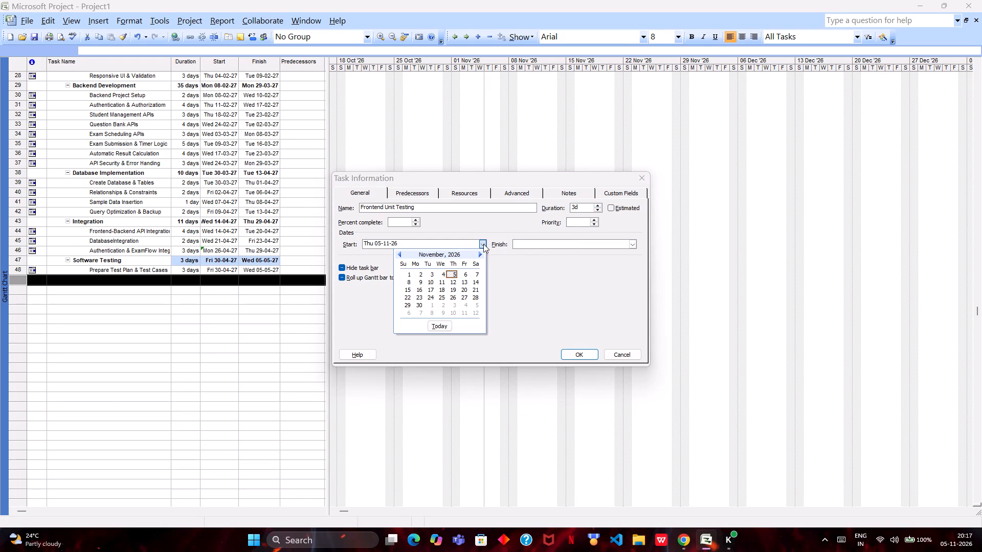
{"action": "triple_click", "coordinate": [480, 254]}
{"action": "left_click", "coordinate": [480, 254]}
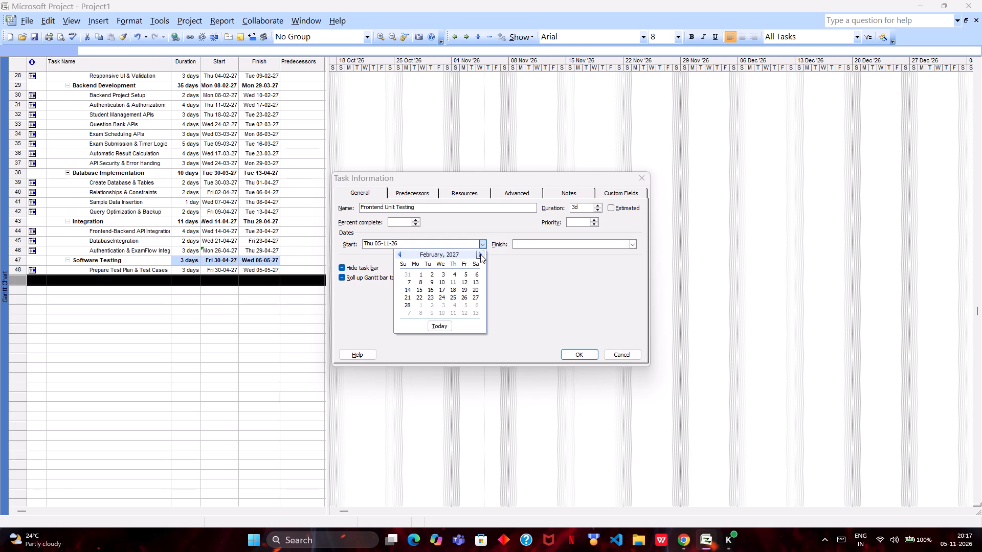
{"action": "left_click", "coordinate": [480, 254]}
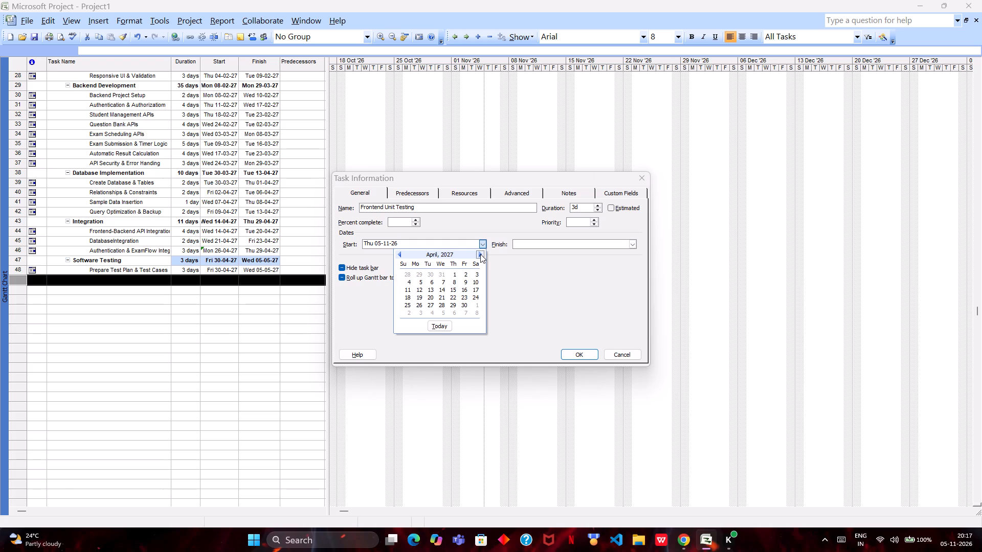
{"action": "left_click", "coordinate": [480, 254]}
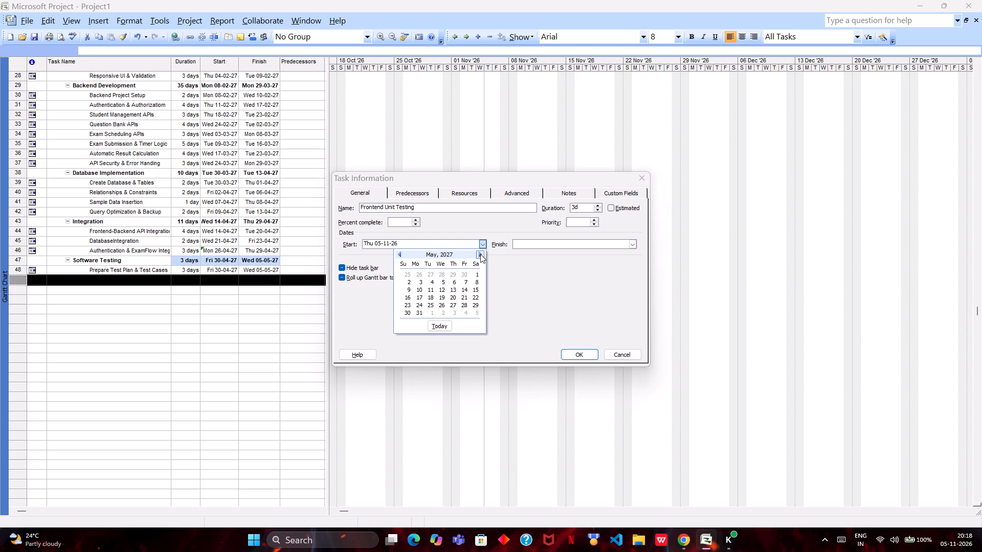
{"action": "left_click", "coordinate": [456, 282]}
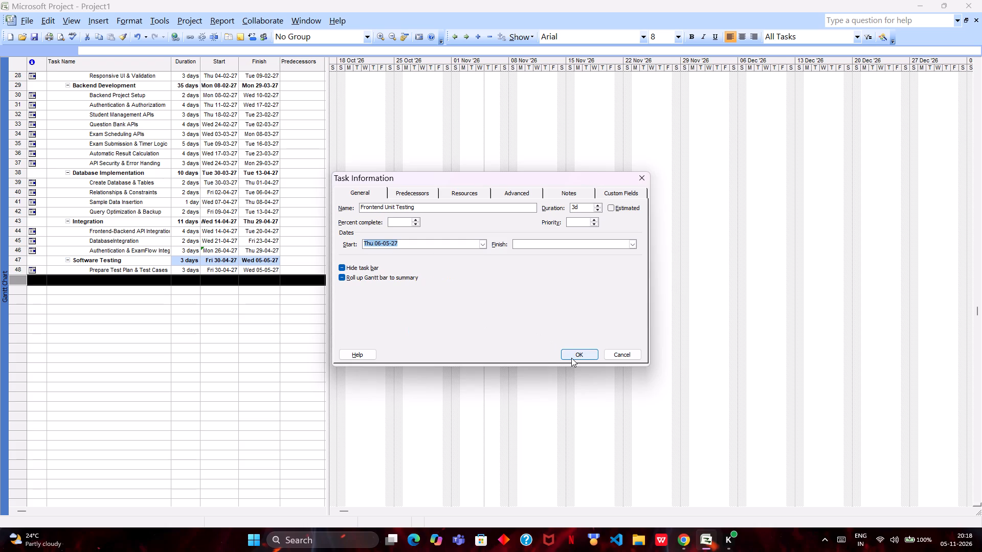
{"action": "left_click", "coordinate": [571, 358]}
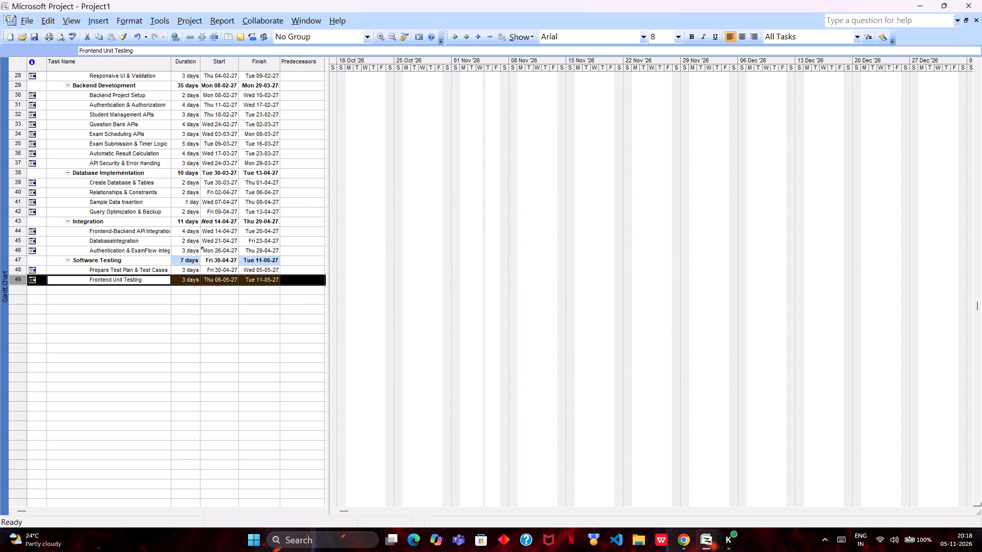
Start a new task in the row below Frontend Unit Testing and name it "Backend Unit Testing".
{"action": "double_click", "coordinate": [146, 291]}
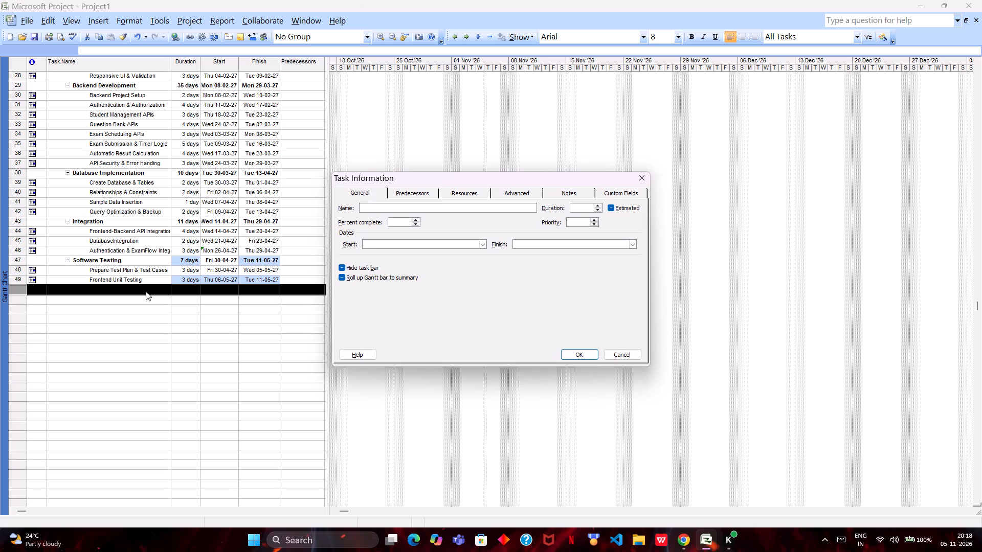
{"action": "key", "text": "shift+b"}
{"action": "type", "text": "ack"}
{"action": "type", "text": "en"}
{"action": "type", "text": "d"}
{"action": "key", "text": "space"}
{"action": "type", "text": "Unit Testing"}
Give the Backend Unit Testing task a duration of 3 days and a start date of 12-05-27.
{"action": "triple_click", "coordinate": [598, 204]}
{"action": "left_click", "coordinate": [482, 248]}
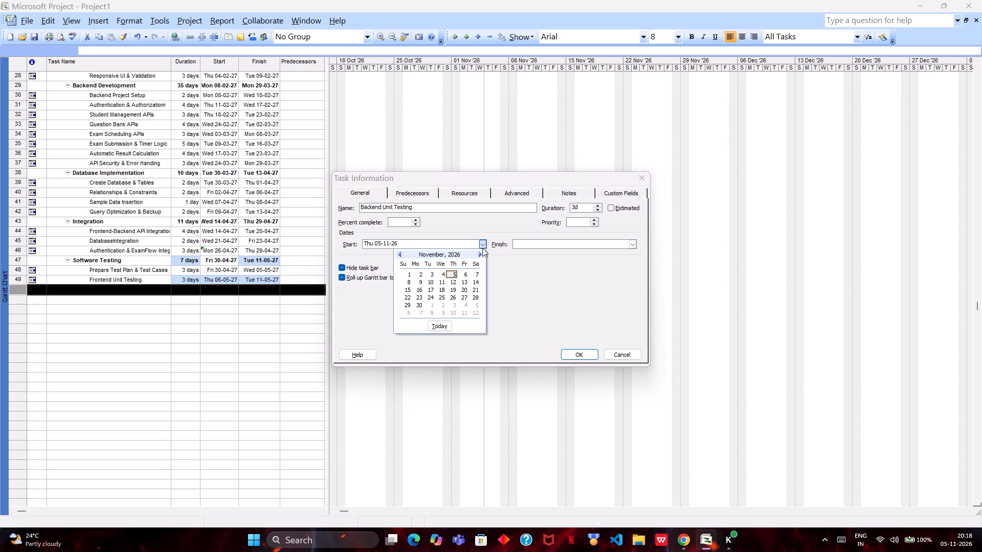
{"action": "triple_click", "coordinate": [479, 256]}
{"action": "left_click", "coordinate": [479, 256]}
{"action": "left_click", "coordinate": [479, 256]}
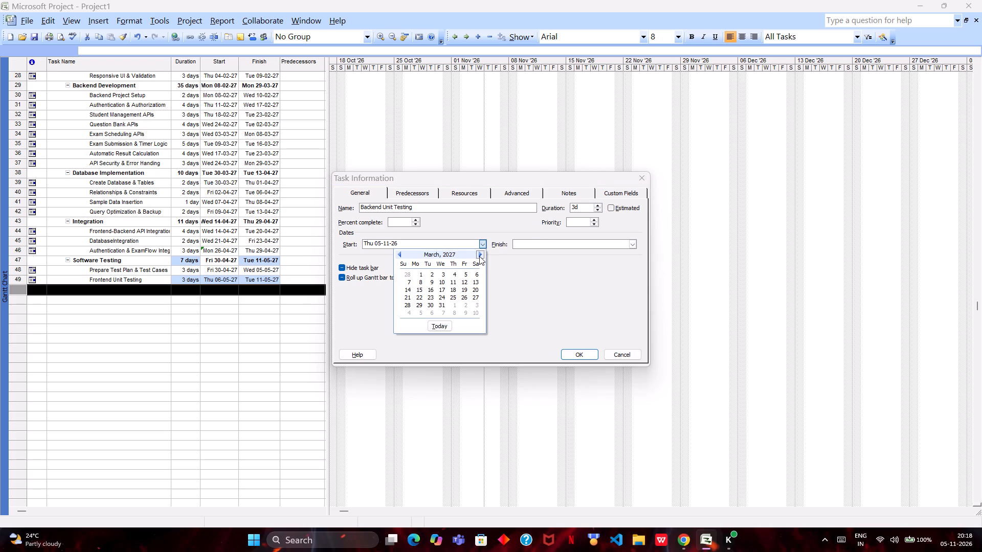
{"action": "left_click", "coordinate": [479, 256]}
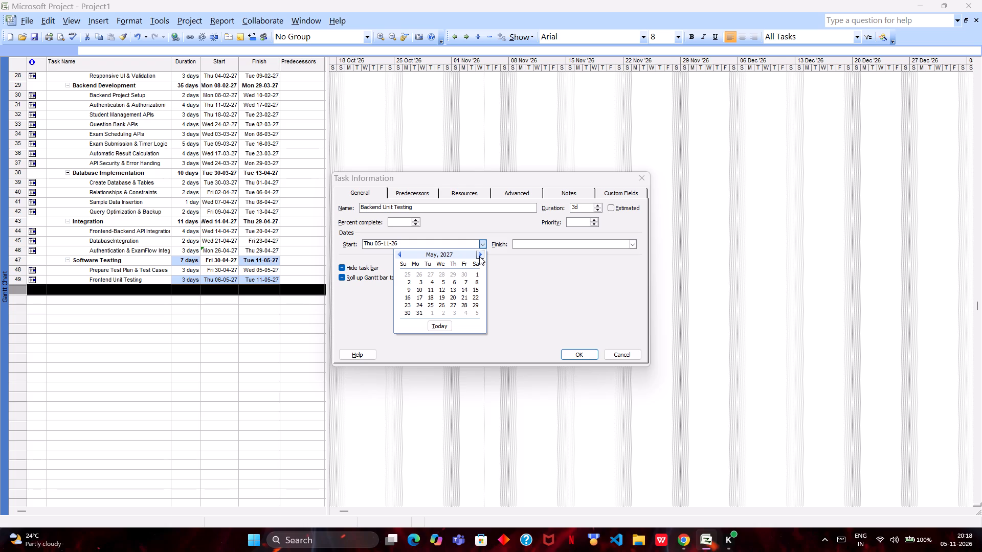
{"action": "left_click", "coordinate": [444, 288]}
{"action": "left_click", "coordinate": [593, 356]}
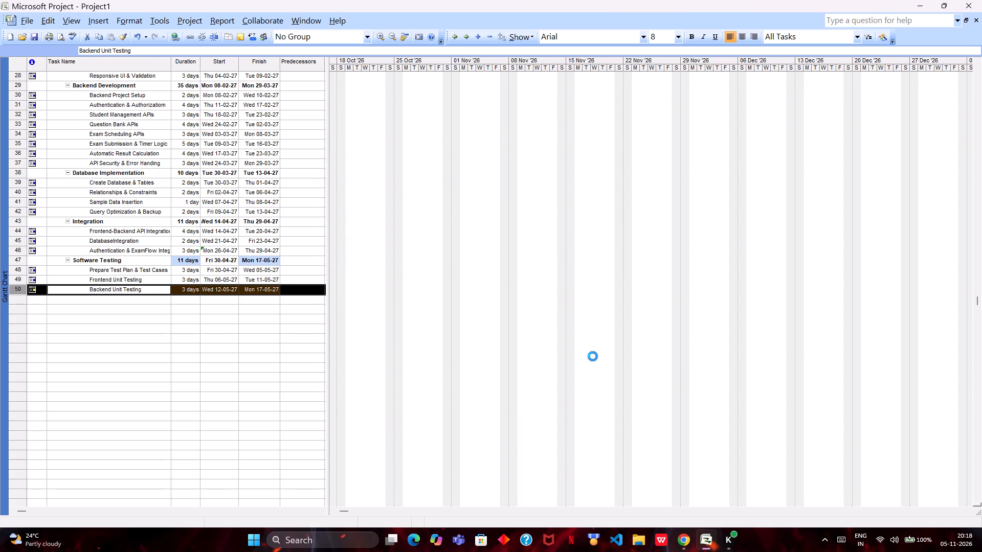
Start a new task in the row below Backend Unit Testing and name it "Integration Testing".
{"action": "double_click", "coordinate": [160, 301]}
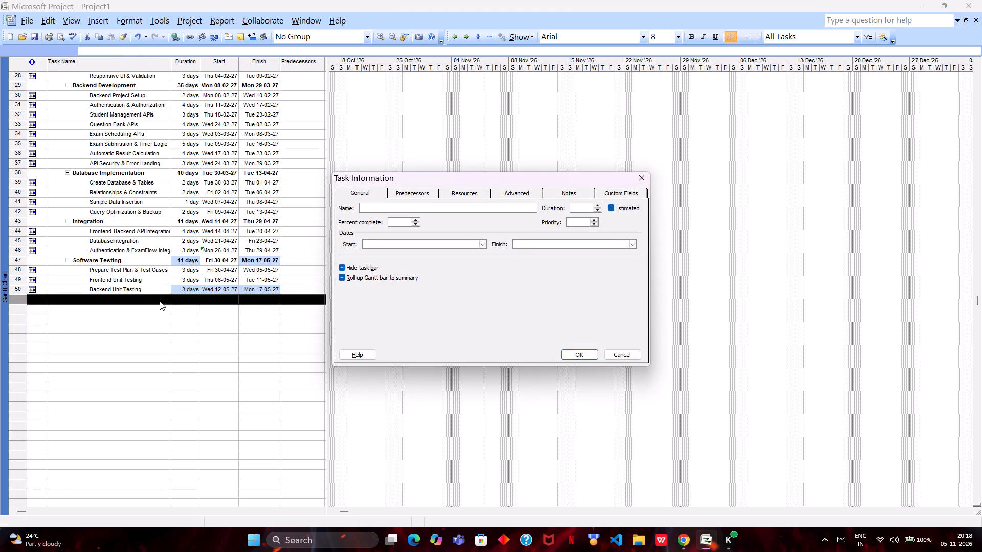
{"action": "type", "text": "Int"}
{"action": "key", "text": "e"}
{"action": "type", "text": "gra"}
{"action": "type", "text": "tin"}
{"action": "key", "text": "BackSpace"}
{"action": "type", "text": "on"}
{"action": "key", "text": "space"}
{"action": "type", "text": "Testing"}
Give the Integration Testing task a duration of 4 days and a start date of 18-05-27.
{"action": "left_click", "coordinate": [597, 205]}
{"action": "left_click", "coordinate": [597, 205]}
{"action": "left_click", "coordinate": [597, 205]}
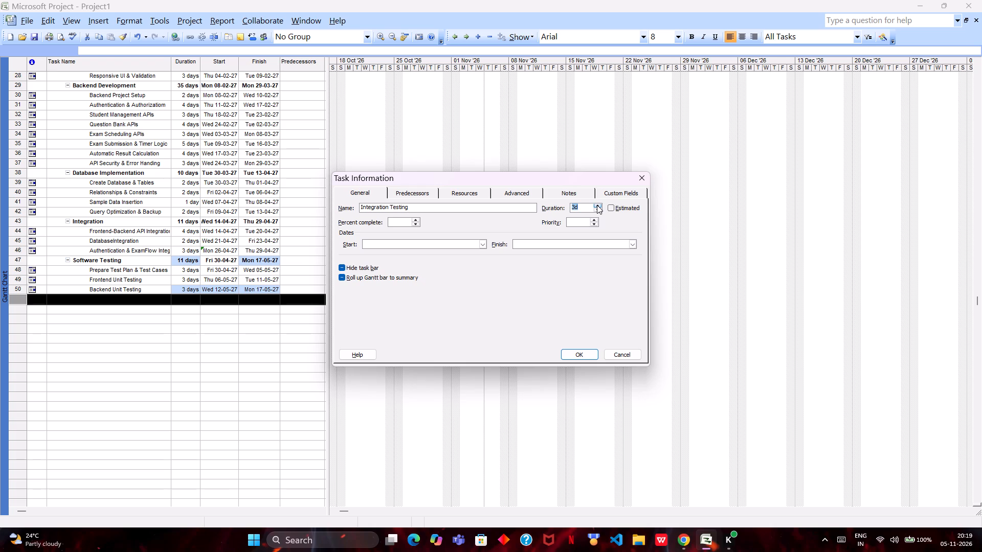
{"action": "left_click", "coordinate": [597, 205]}
{"action": "left_click", "coordinate": [481, 244]}
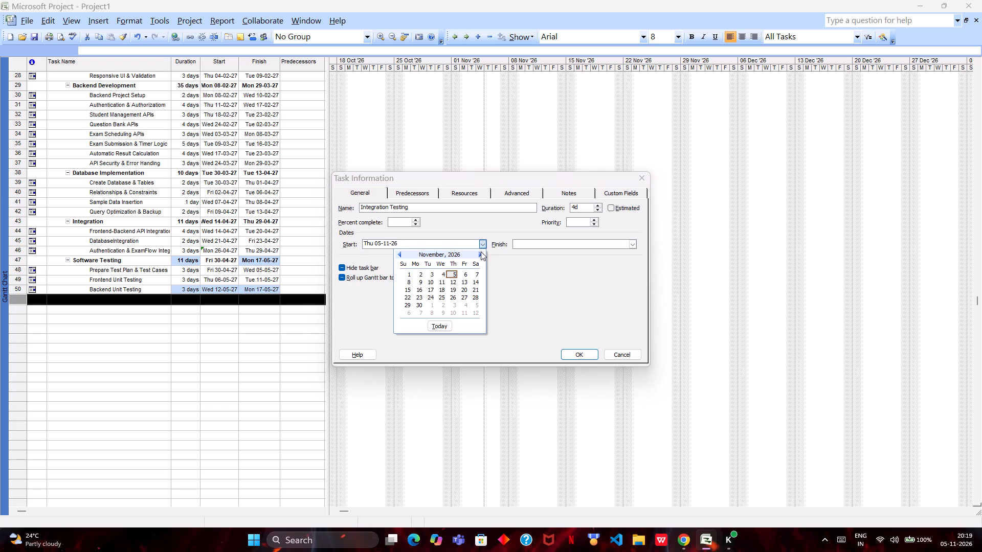
{"action": "triple_click", "coordinate": [479, 257]}
{"action": "left_click", "coordinate": [479, 257]}
{"action": "left_click", "coordinate": [479, 257]}
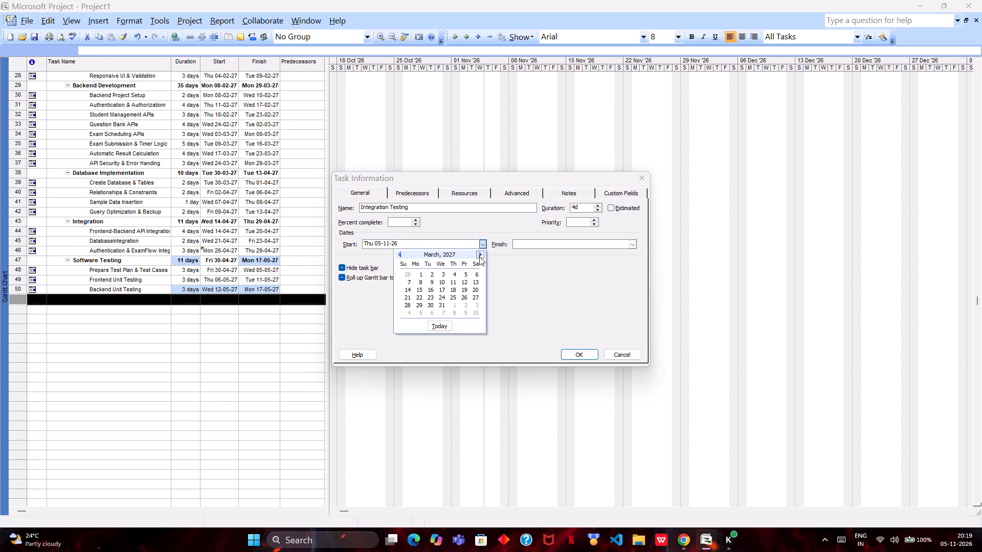
{"action": "left_click", "coordinate": [479, 257]}
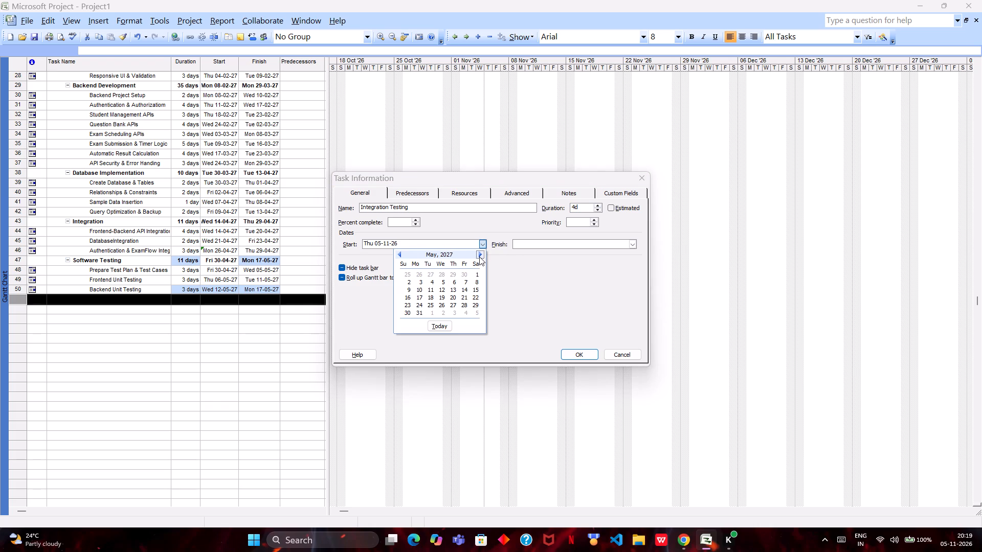
{"action": "left_click", "coordinate": [427, 297]}
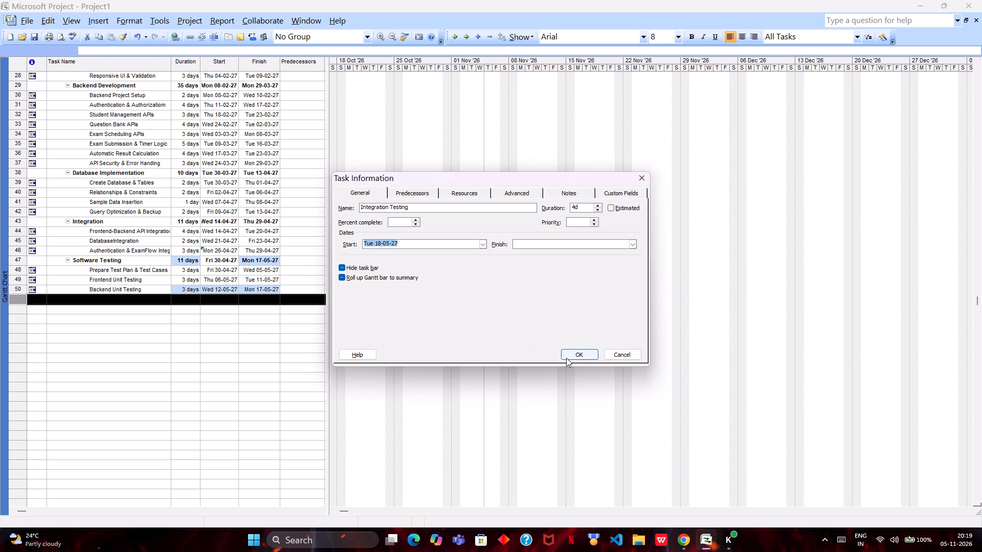
{"action": "left_click", "coordinate": [572, 355]}
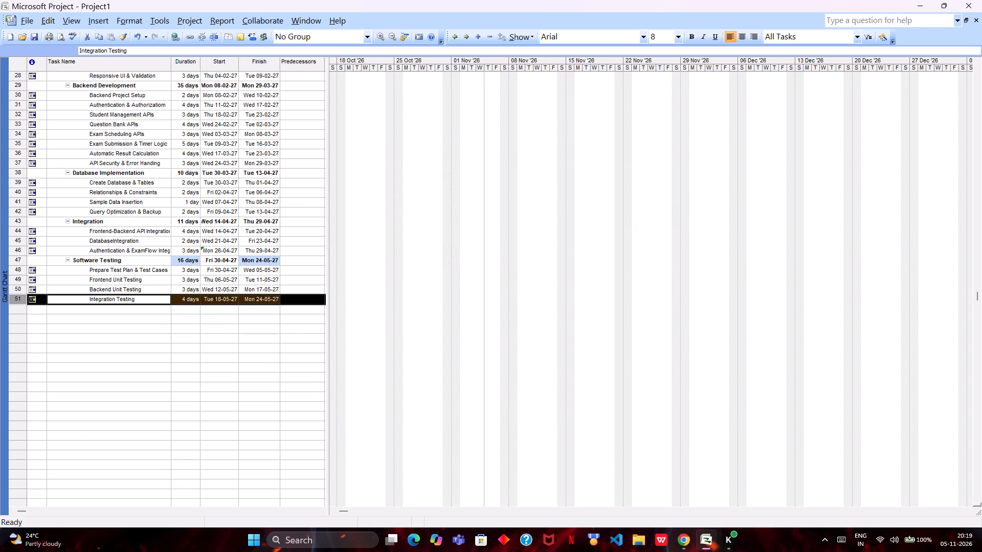
Review the whole schedule from Project Initiation & Planning to Software Testing against the early phases' bars on the Gantt chart.
{"action": "scroll", "coordinate": [273, 335], "scroll_direction": "up", "scroll_amount": 8}
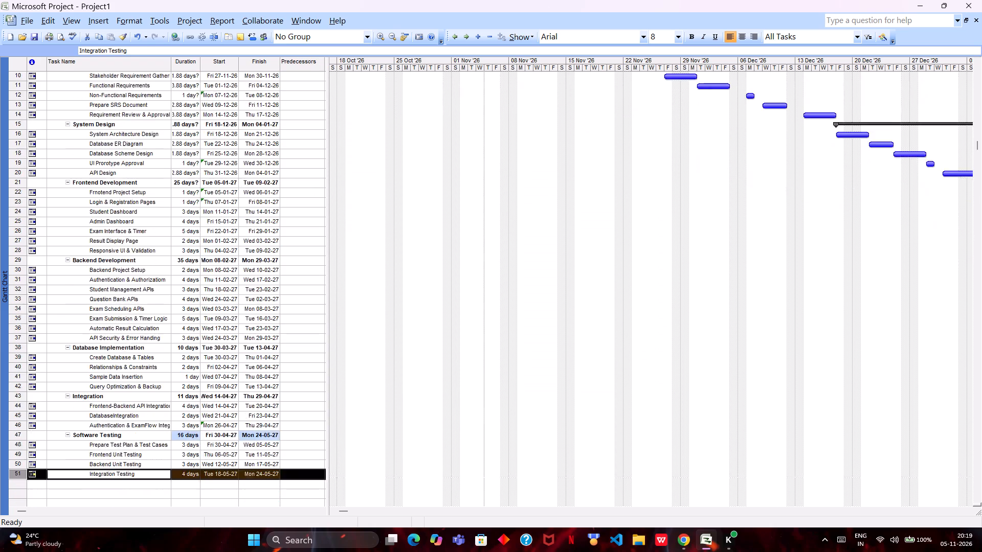
{"action": "scroll", "coordinate": [273, 335], "scroll_direction": "up", "scroll_amount": 1}
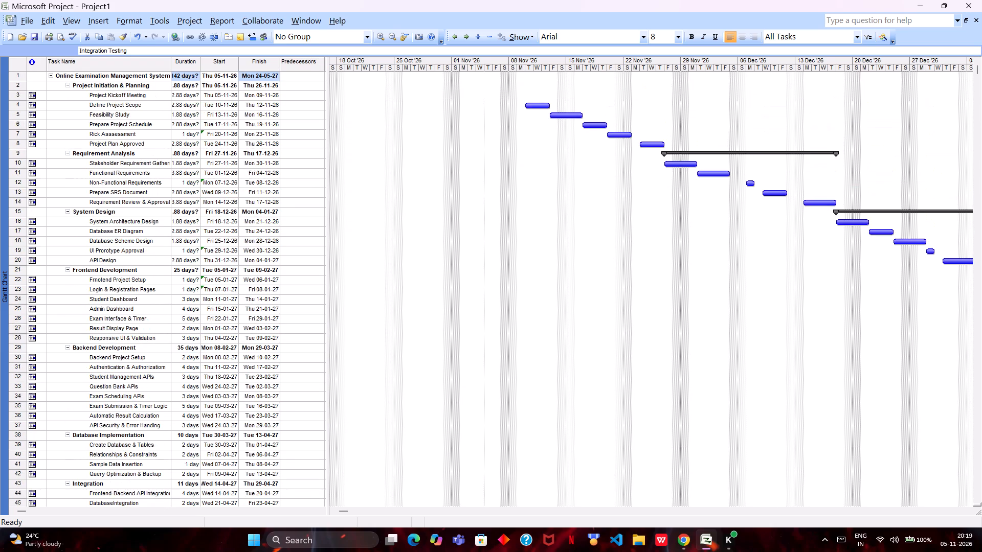
{"action": "scroll", "coordinate": [273, 335], "scroll_direction": "up", "scroll_amount": 1}
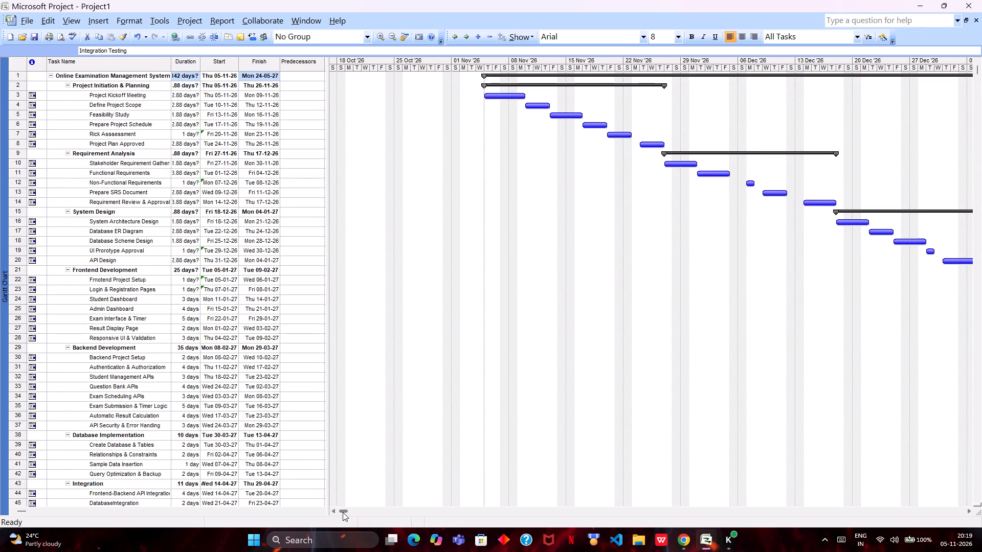
{"action": "left_click_drag", "start_coordinate": [343, 512], "coordinate": [364, 511]}
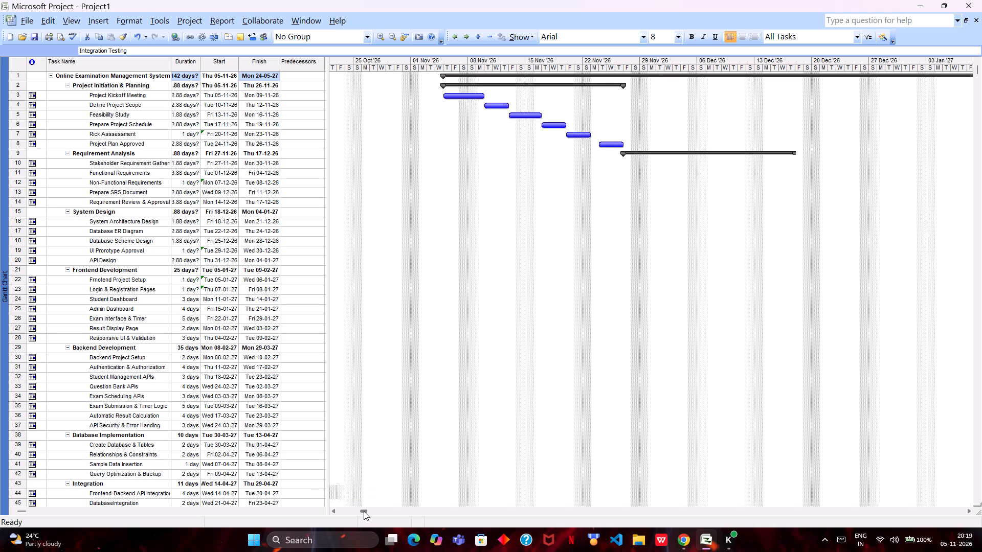
{"action": "scroll", "coordinate": [432, 459], "scroll_direction": "left", "scroll_amount": 1}
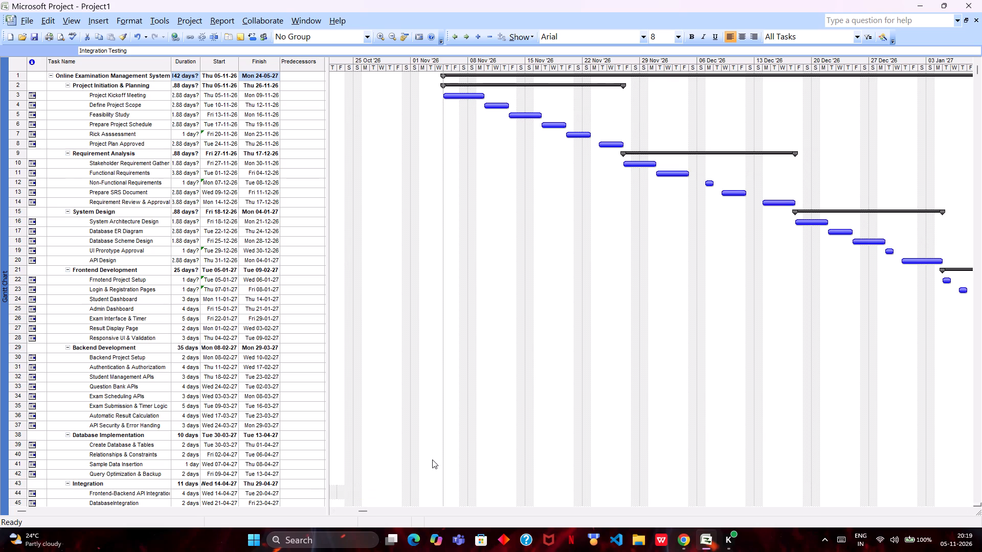
{"action": "left_click_drag", "start_coordinate": [361, 511], "coordinate": [388, 514]}
{"action": "left_click_drag", "start_coordinate": [386, 509], "coordinate": [450, 510]}
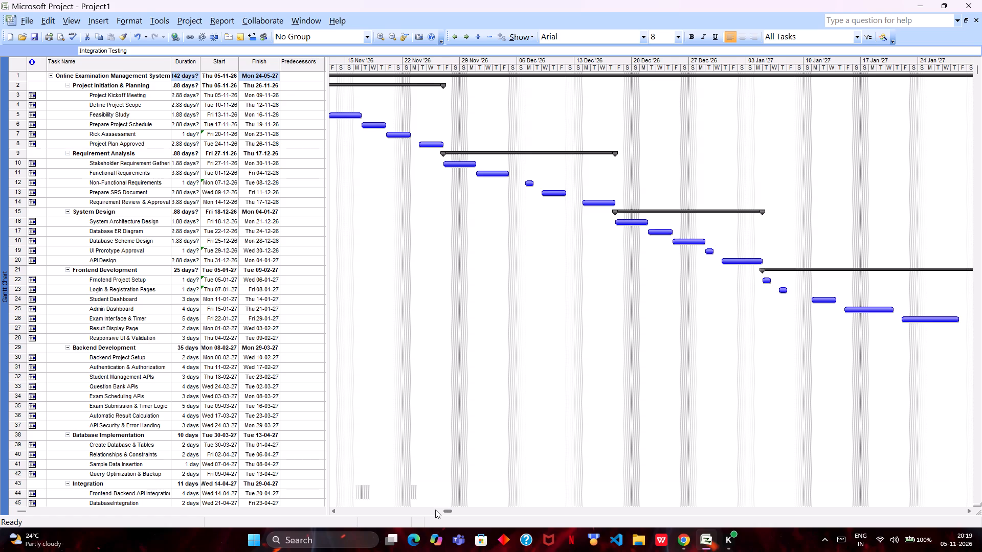
{"action": "left_click_drag", "start_coordinate": [447, 510], "coordinate": [440, 509]}
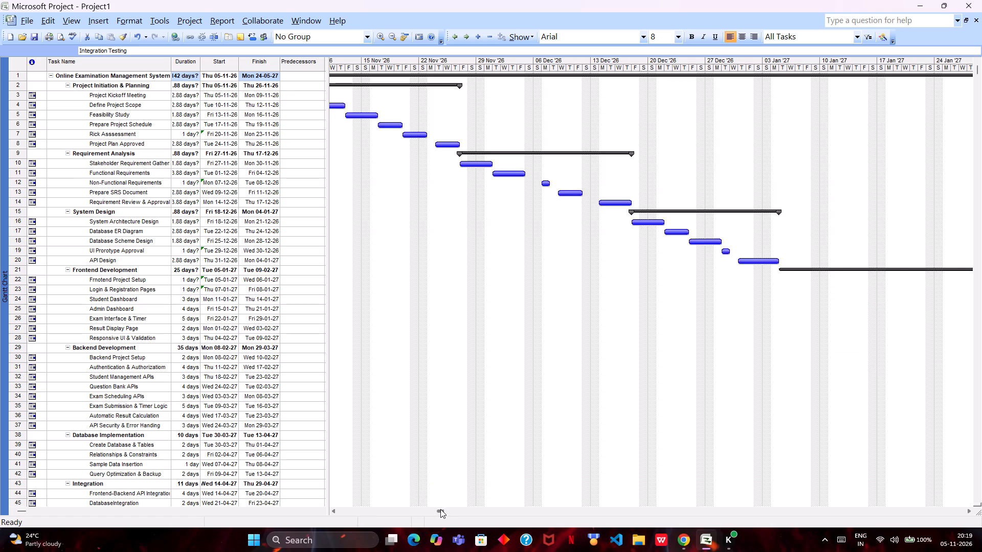
{"action": "left_click_drag", "start_coordinate": [440, 509], "coordinate": [423, 510]}
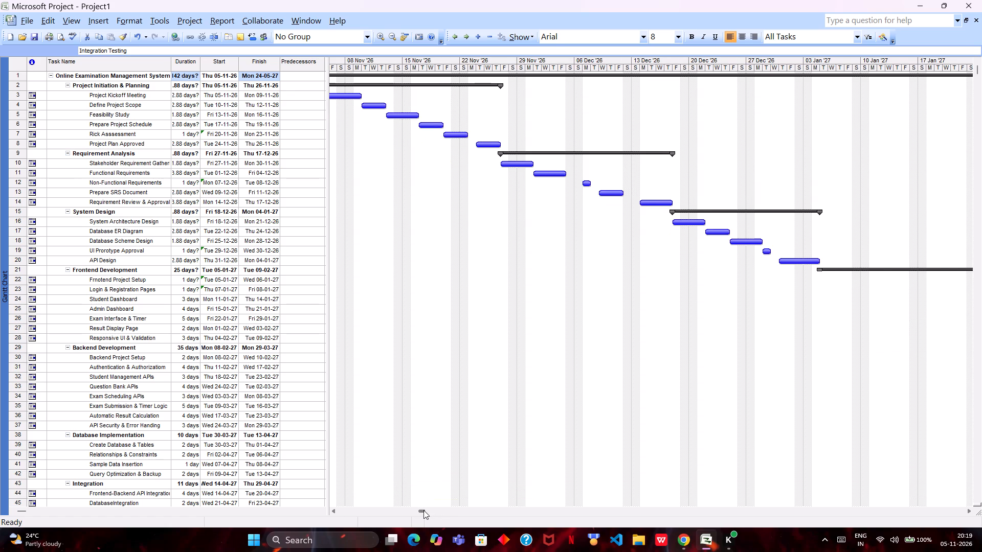
{"action": "left_click_drag", "start_coordinate": [423, 510], "coordinate": [410, 512]}
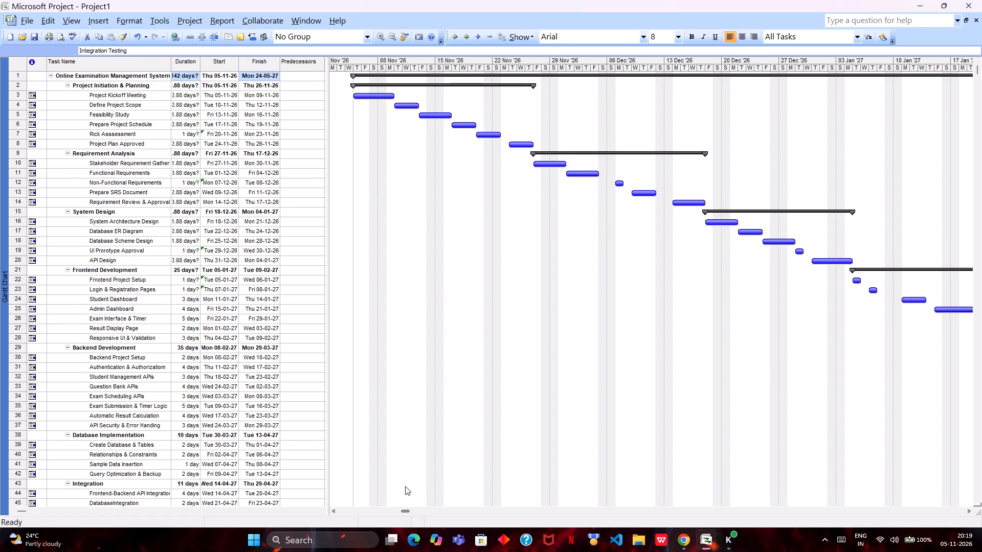
{"action": "left_click", "coordinate": [406, 510]}
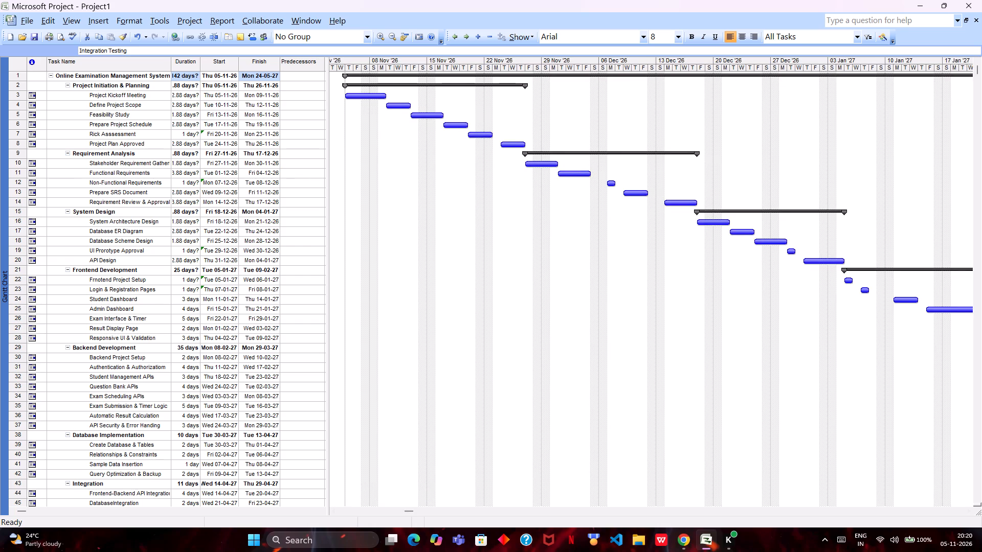
{"action": "scroll", "coordinate": [236, 396], "scroll_direction": "down", "scroll_amount": 2}
{"action": "scroll", "coordinate": [236, 396], "scroll_direction": "up", "scroll_amount": 4}
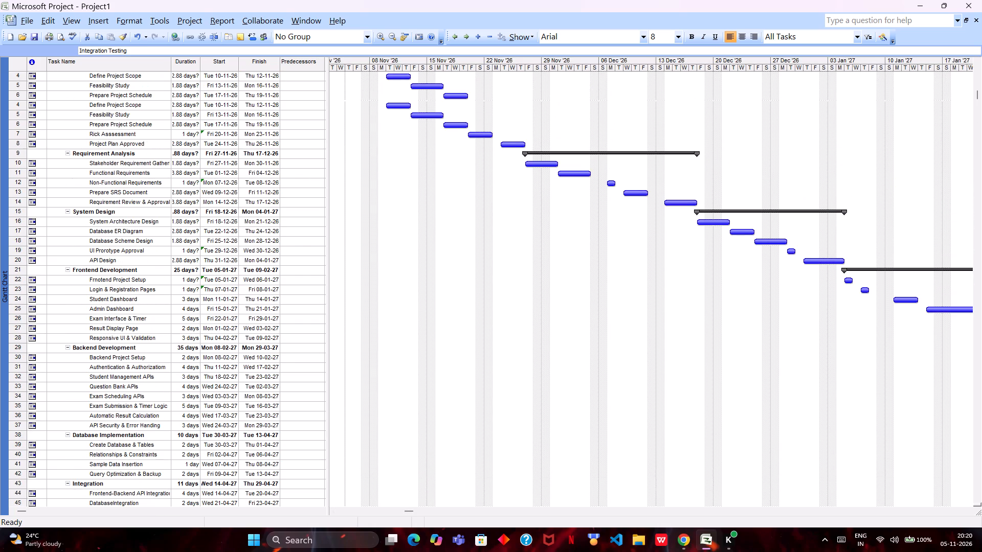
{"action": "scroll", "coordinate": [236, 396], "scroll_direction": "up", "scroll_amount": 1}
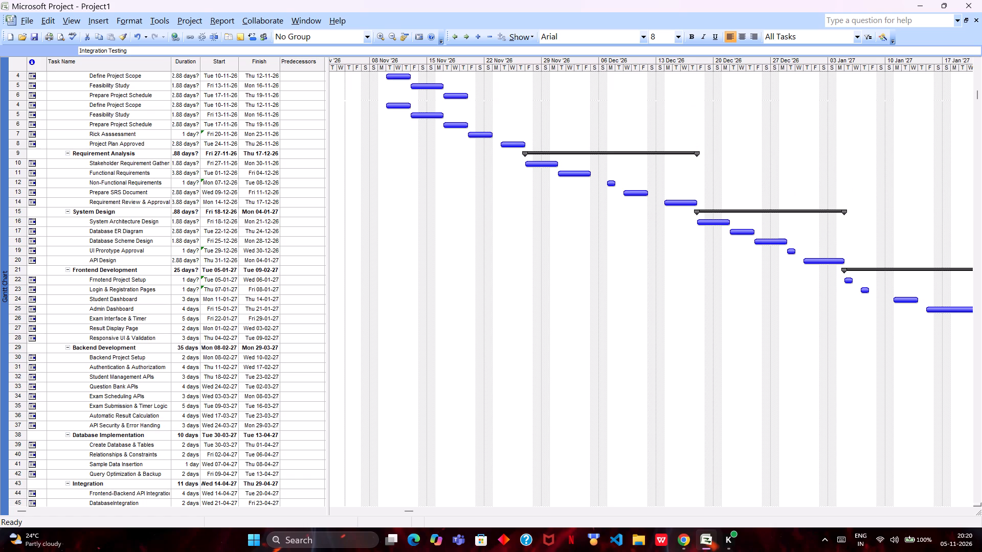
{"action": "scroll", "coordinate": [271, 374], "scroll_direction": "down", "scroll_amount": 5}
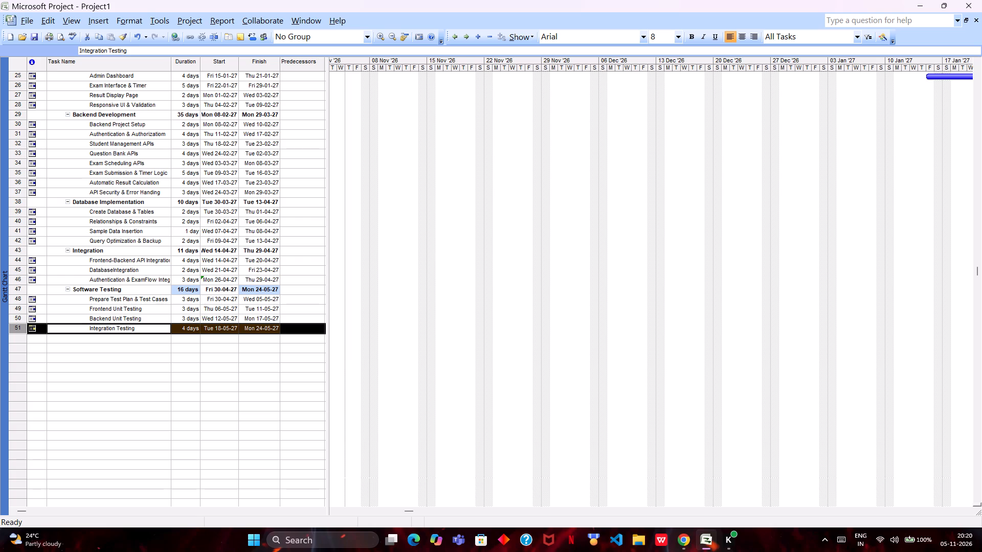
{"action": "scroll", "coordinate": [194, 288], "scroll_direction": "up", "scroll_amount": 6}
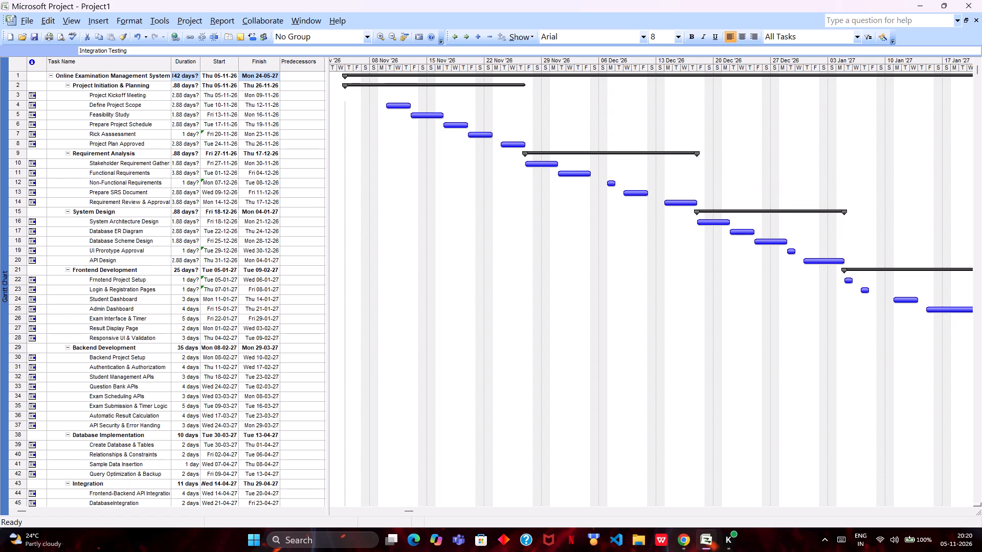
{"action": "scroll", "coordinate": [189, 120], "scroll_direction": "up", "scroll_amount": 8, "text": "ctrl"}
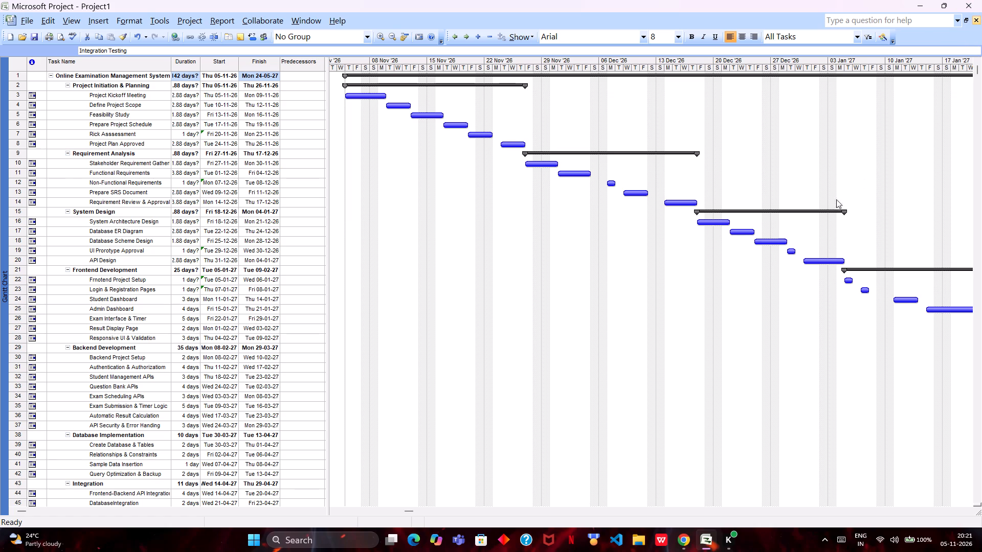
Close the project, saving its changes in the Documents folder under the file name "Online Examination Management System".
{"action": "left_click", "coordinate": [973, 23]}
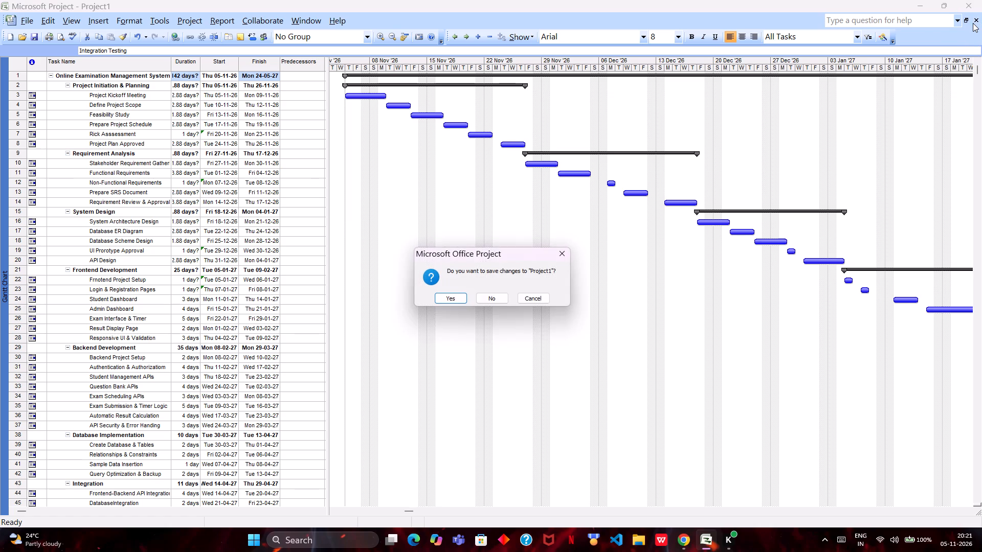
{"action": "left_click", "coordinate": [455, 301]}
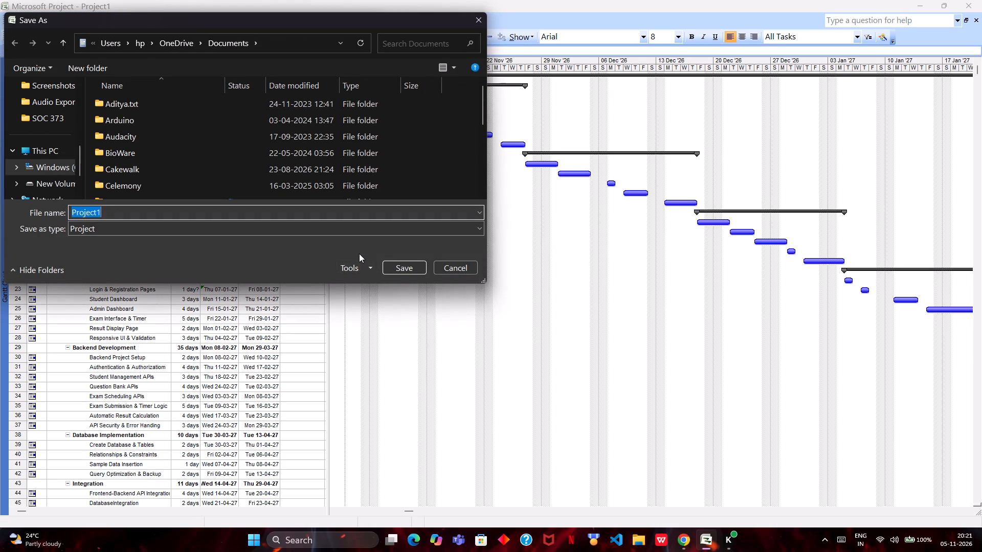
{"action": "key", "text": "BackSpace"}
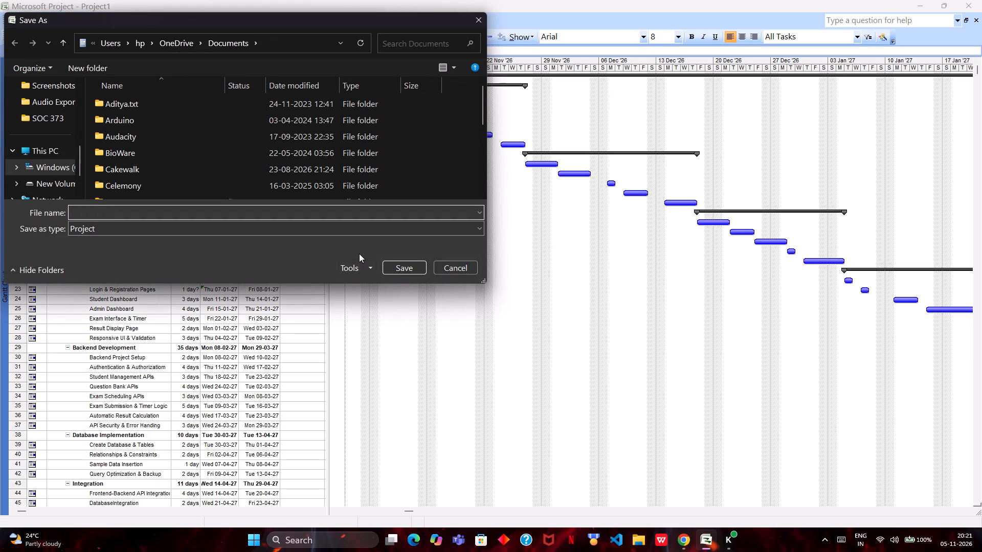
{"action": "type", "text": "On"}
{"action": "type", "text": "li"}
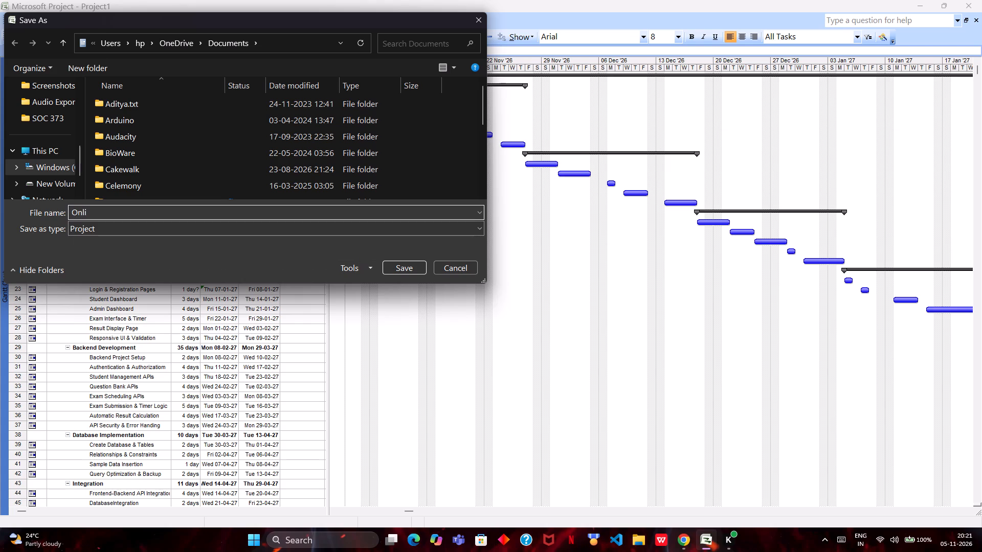
{"action": "type", "text": "ne"}
{"action": "key", "text": "space"}
{"action": "type", "text": "Examination"}
{"action": "key", "text": "space"}
{"action": "type", "text": "MA"}
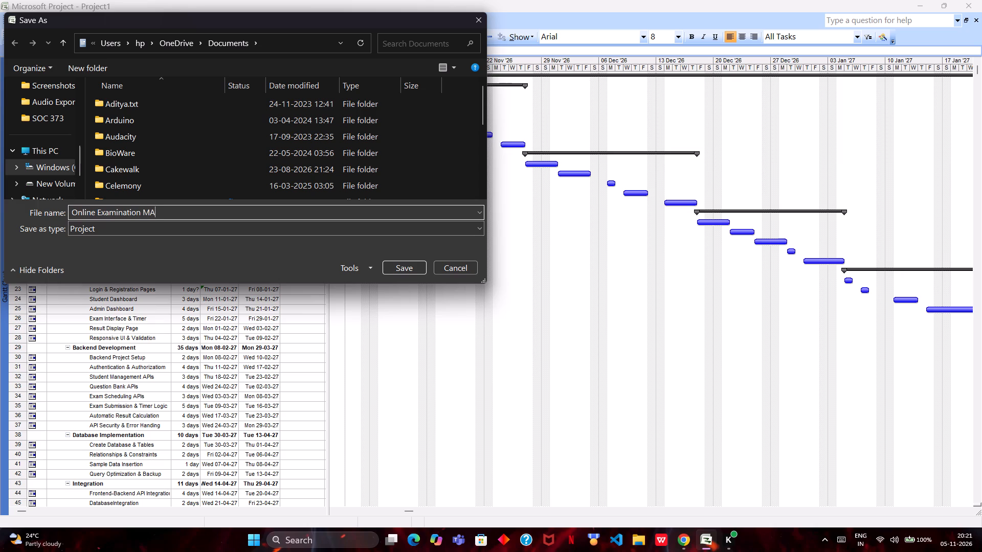
{"action": "key", "text": "BackSpace"}
{"action": "type", "text": "anage"}
{"action": "type", "text": "ment"}
{"action": "key", "text": "space"}
{"action": "type", "text": "System"}
{"action": "left_click", "coordinate": [415, 269]}
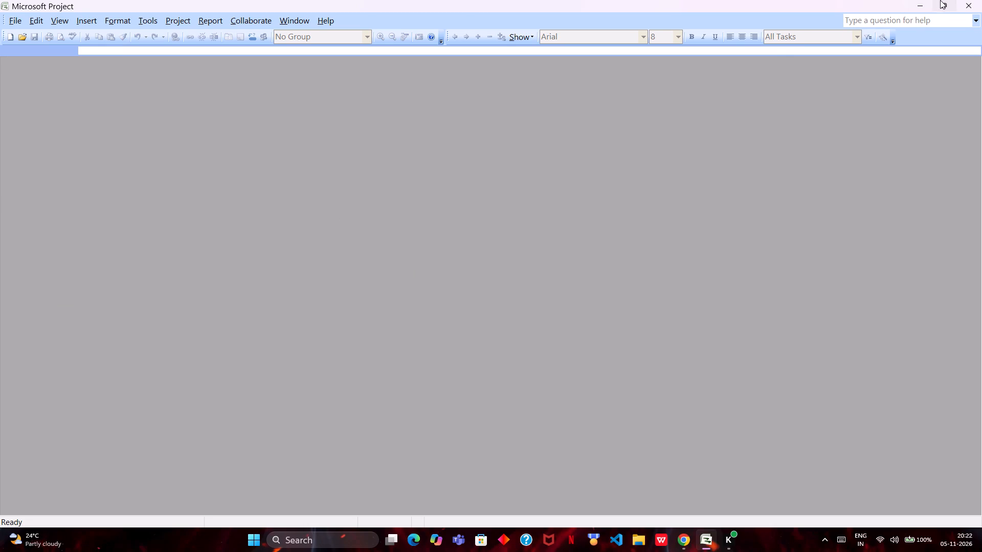
Check the Documents folder for the saved project file without opening any file.
{"action": "left_click", "coordinate": [10, 20]}
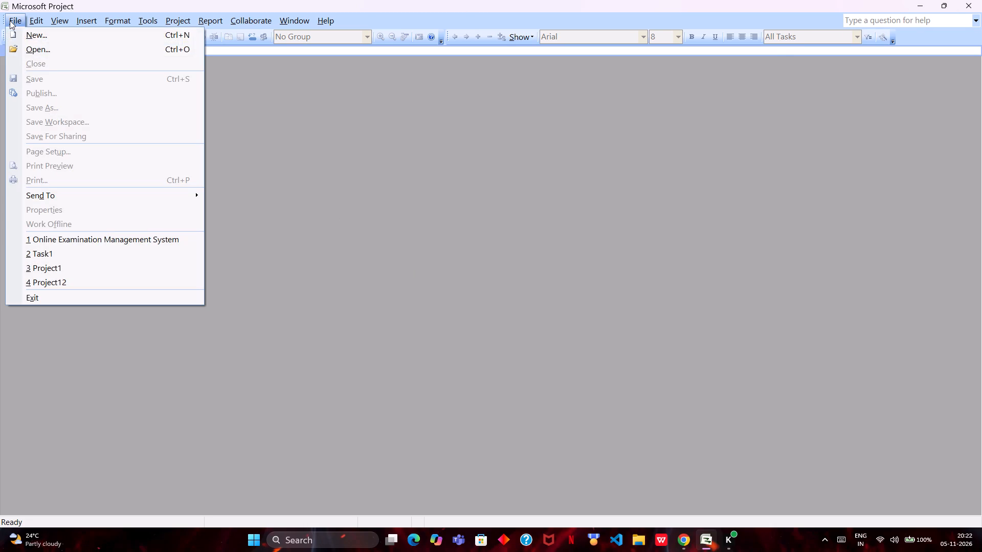
{"action": "left_click", "coordinate": [34, 50]}
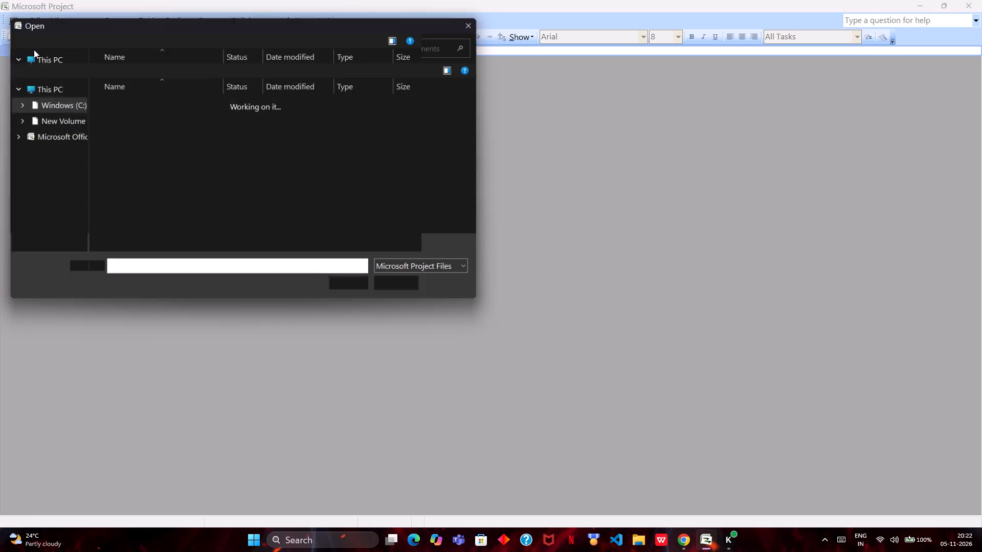
{"action": "scroll", "coordinate": [136, 192], "scroll_direction": "down", "scroll_amount": 3}
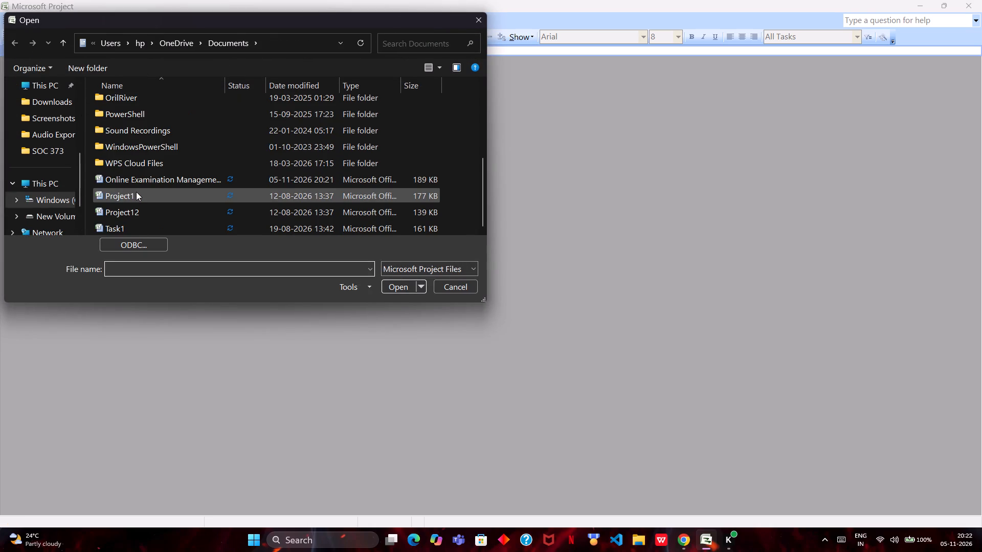
{"action": "left_click", "coordinate": [478, 21]}
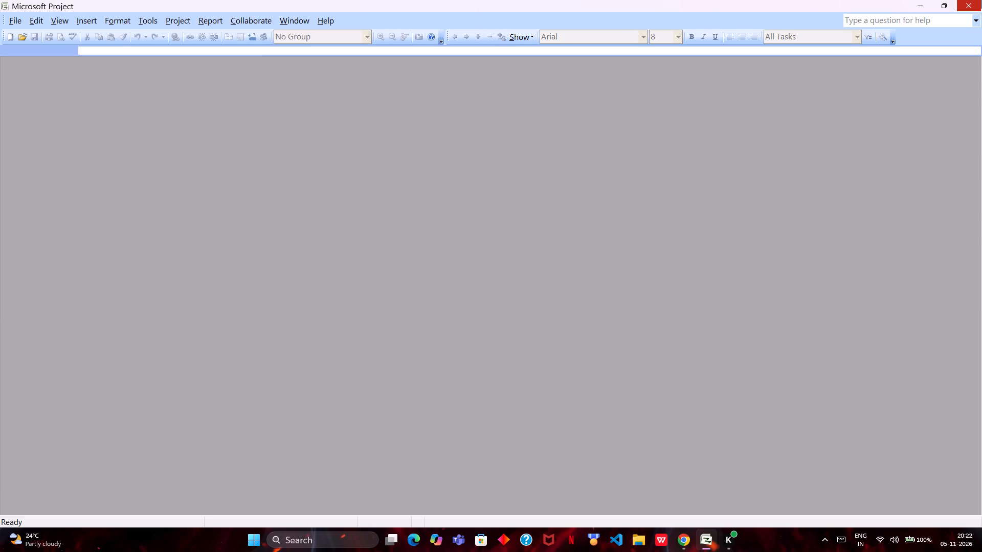